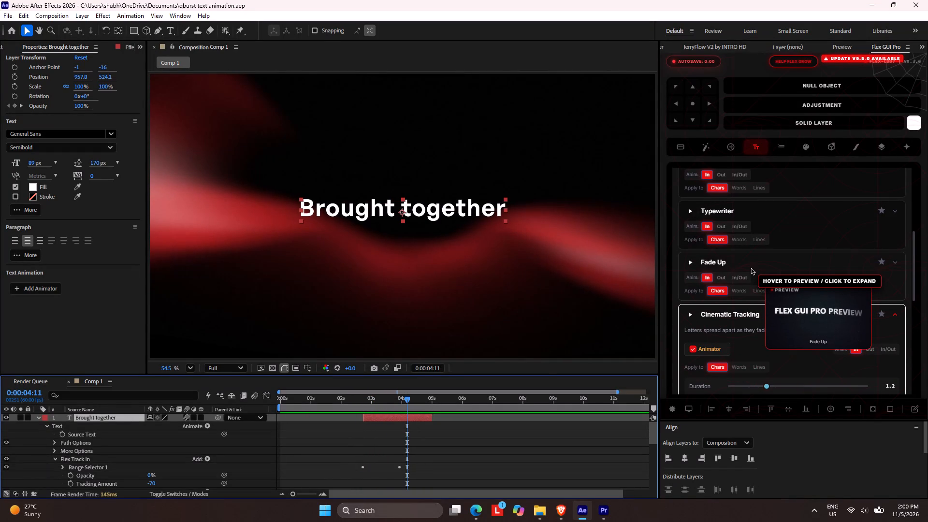
Expand the Fade Up text preset to view its settings.
left_click(754, 264)
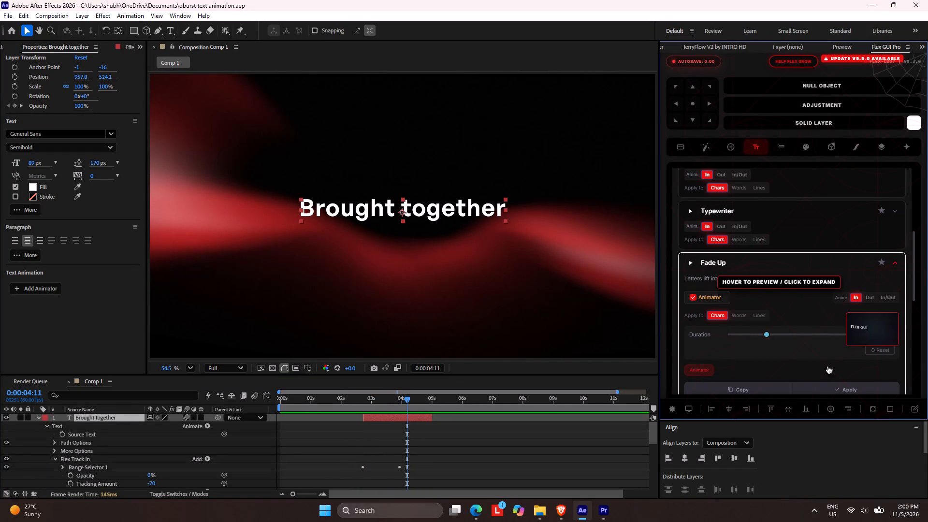
scroll(812, 365, "down", 1)
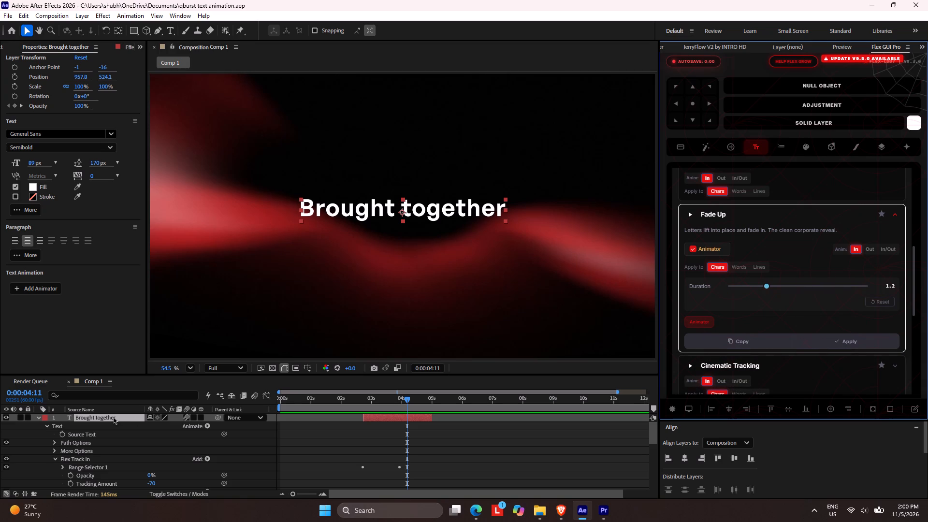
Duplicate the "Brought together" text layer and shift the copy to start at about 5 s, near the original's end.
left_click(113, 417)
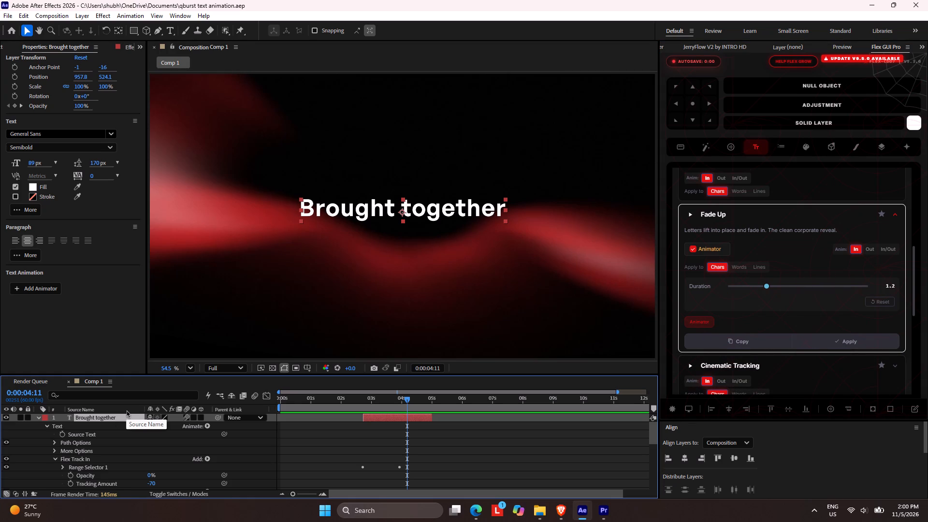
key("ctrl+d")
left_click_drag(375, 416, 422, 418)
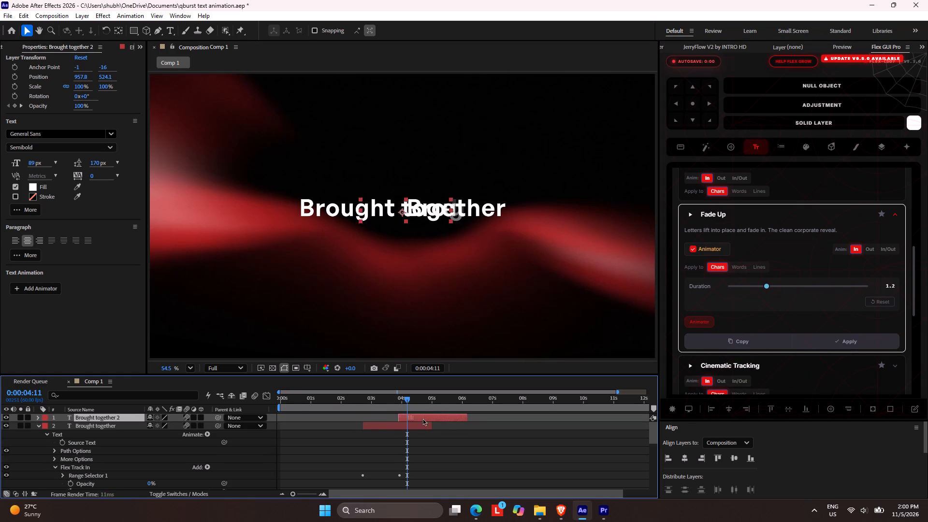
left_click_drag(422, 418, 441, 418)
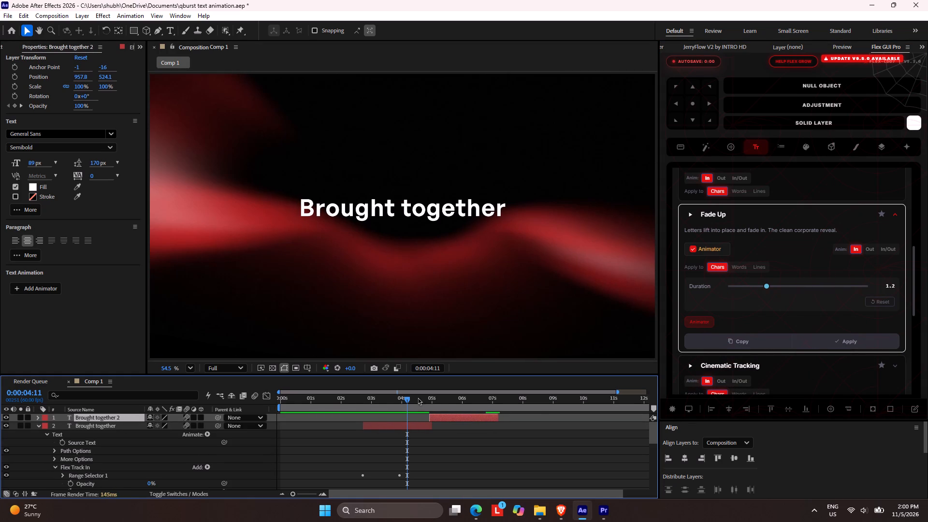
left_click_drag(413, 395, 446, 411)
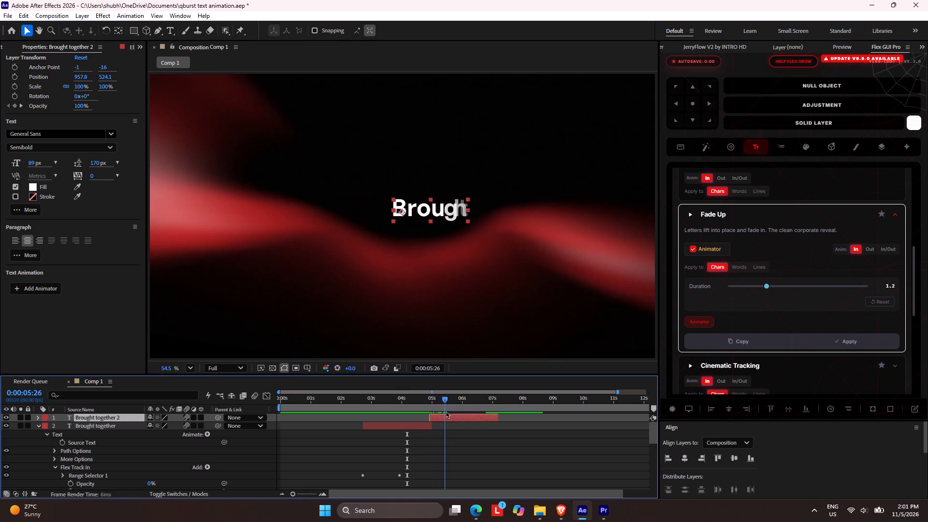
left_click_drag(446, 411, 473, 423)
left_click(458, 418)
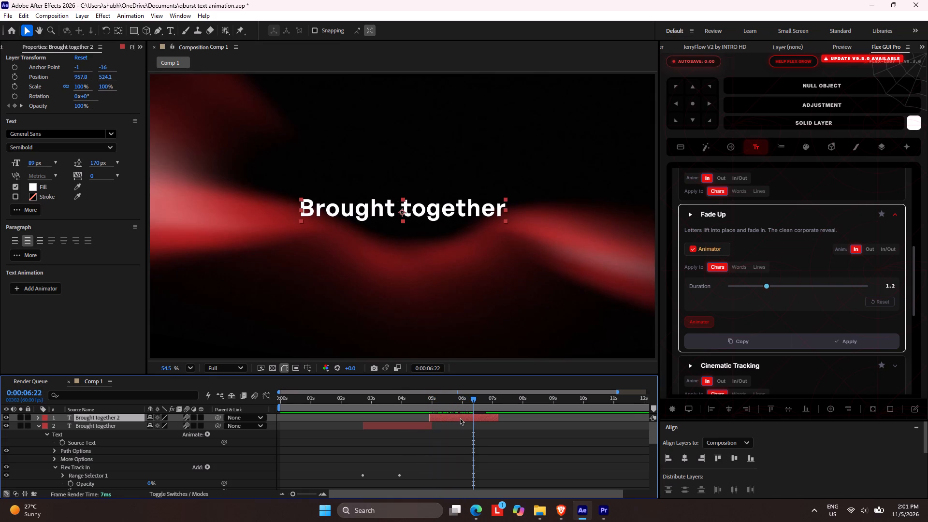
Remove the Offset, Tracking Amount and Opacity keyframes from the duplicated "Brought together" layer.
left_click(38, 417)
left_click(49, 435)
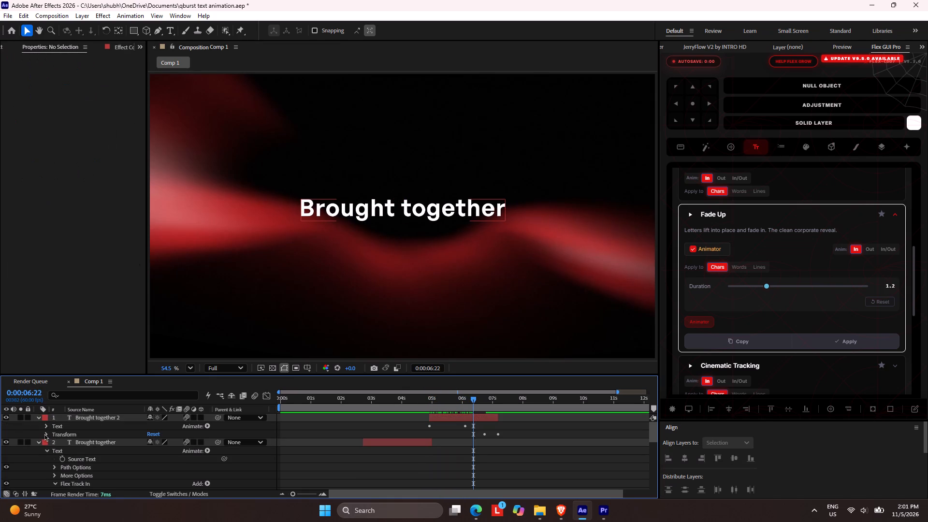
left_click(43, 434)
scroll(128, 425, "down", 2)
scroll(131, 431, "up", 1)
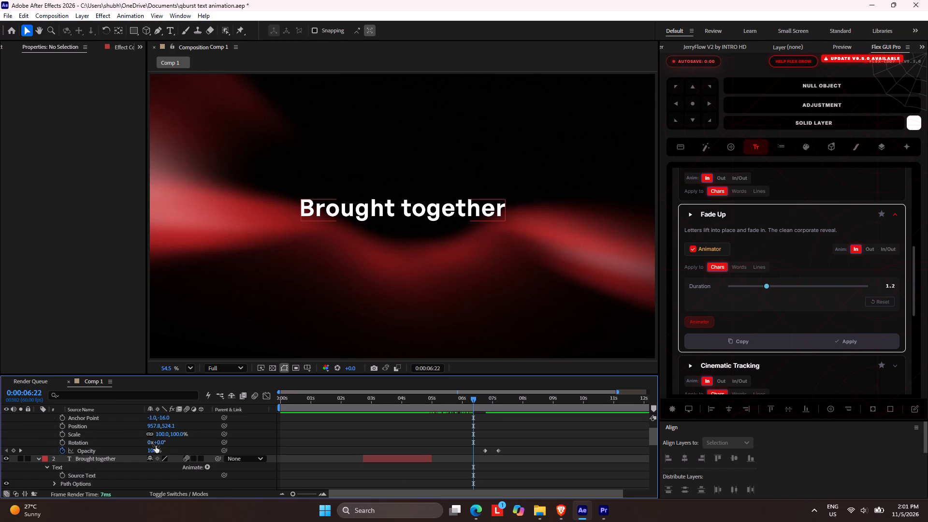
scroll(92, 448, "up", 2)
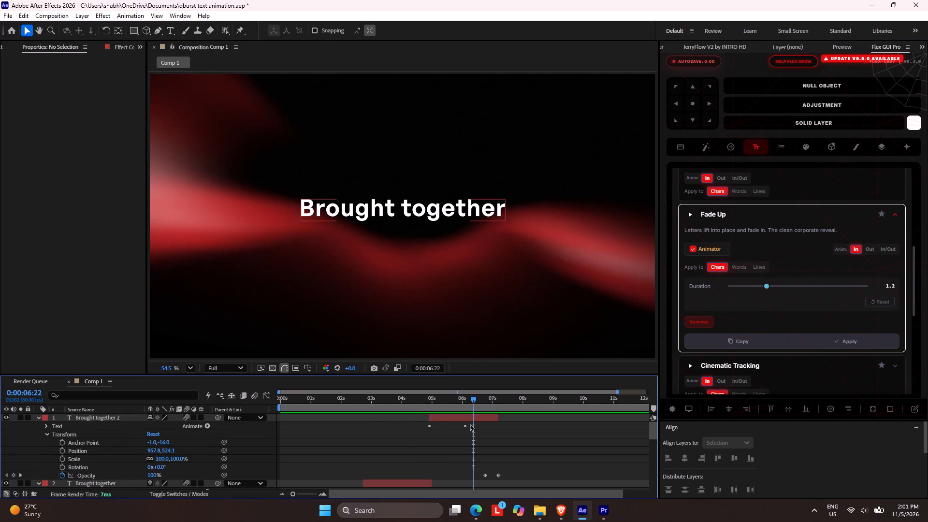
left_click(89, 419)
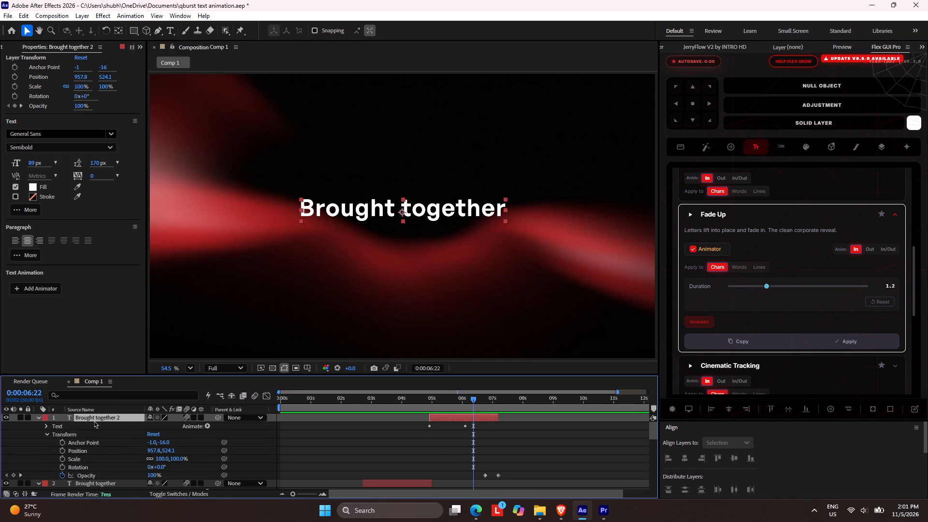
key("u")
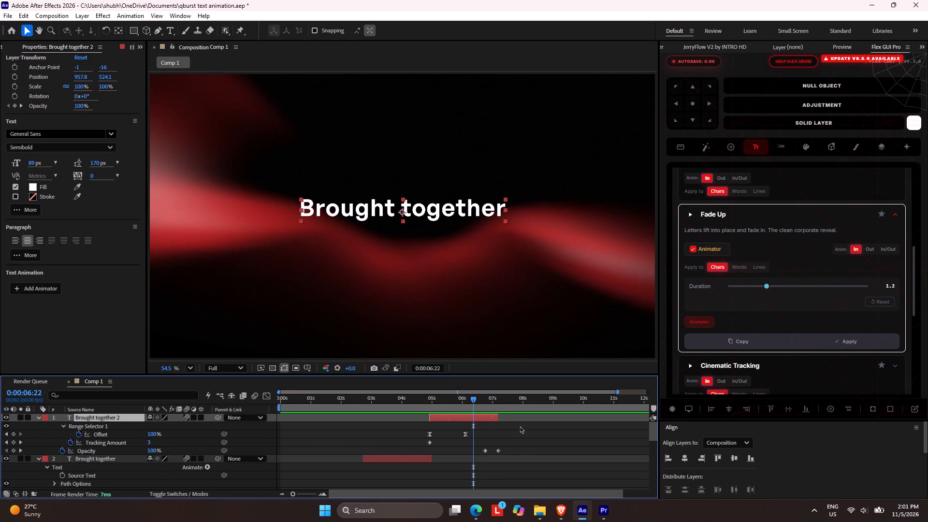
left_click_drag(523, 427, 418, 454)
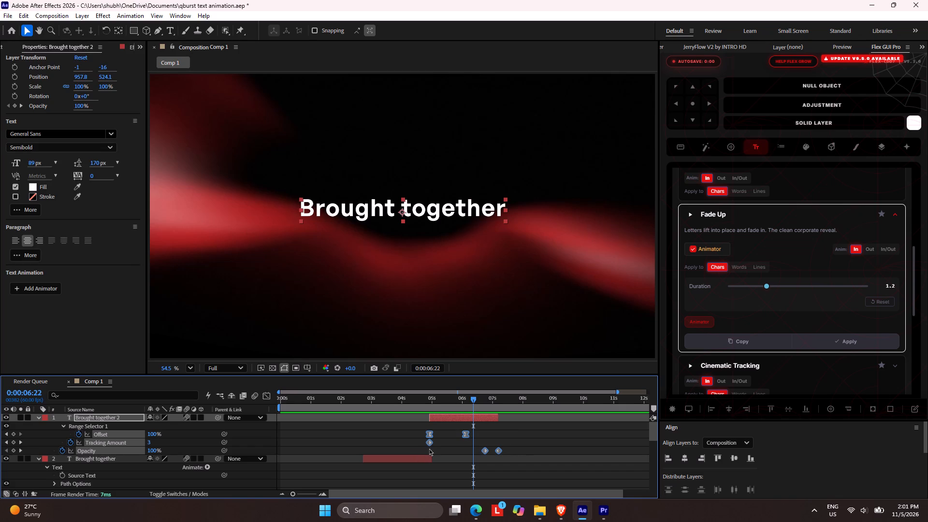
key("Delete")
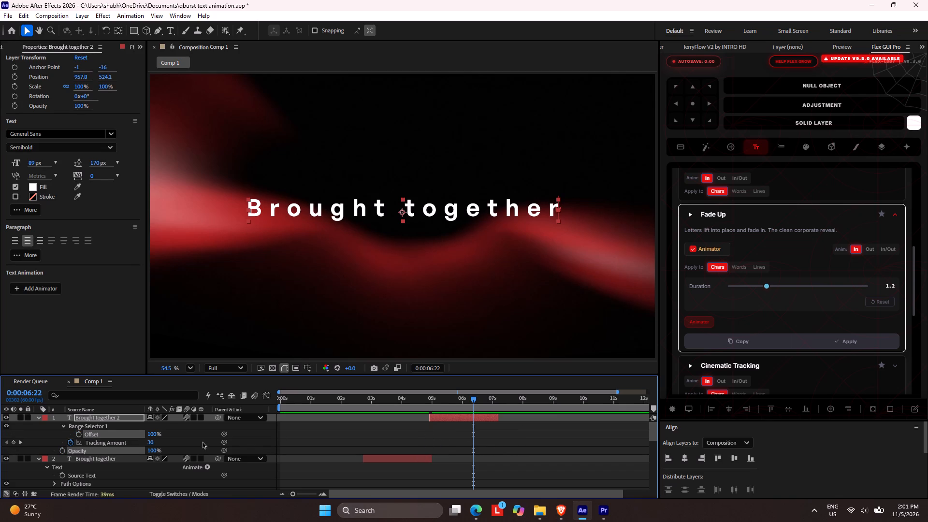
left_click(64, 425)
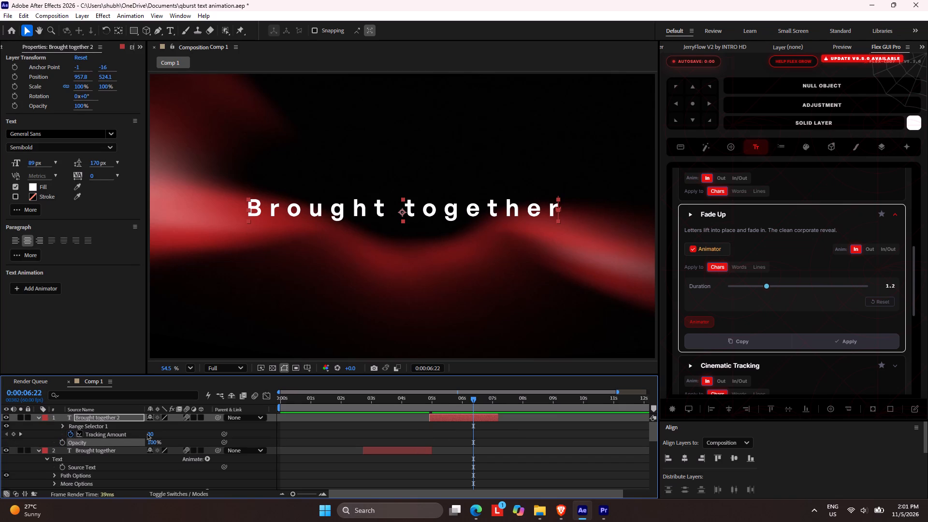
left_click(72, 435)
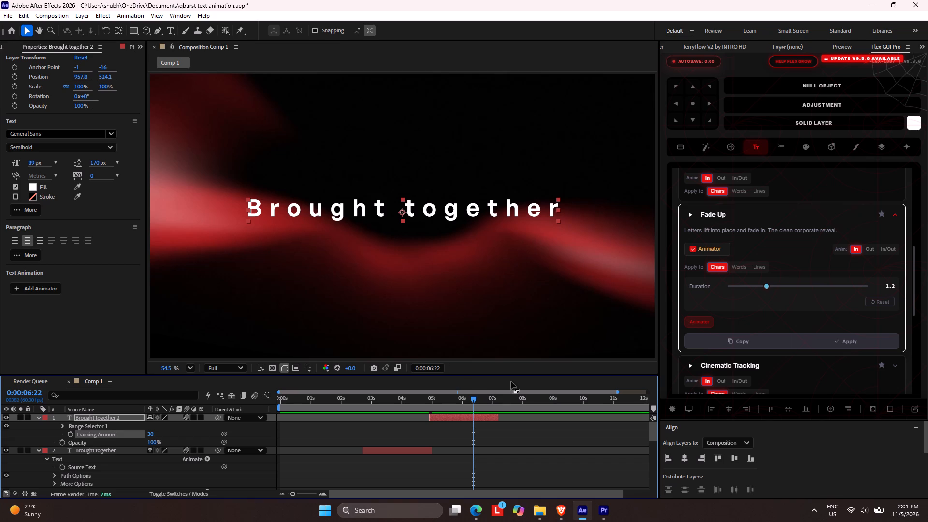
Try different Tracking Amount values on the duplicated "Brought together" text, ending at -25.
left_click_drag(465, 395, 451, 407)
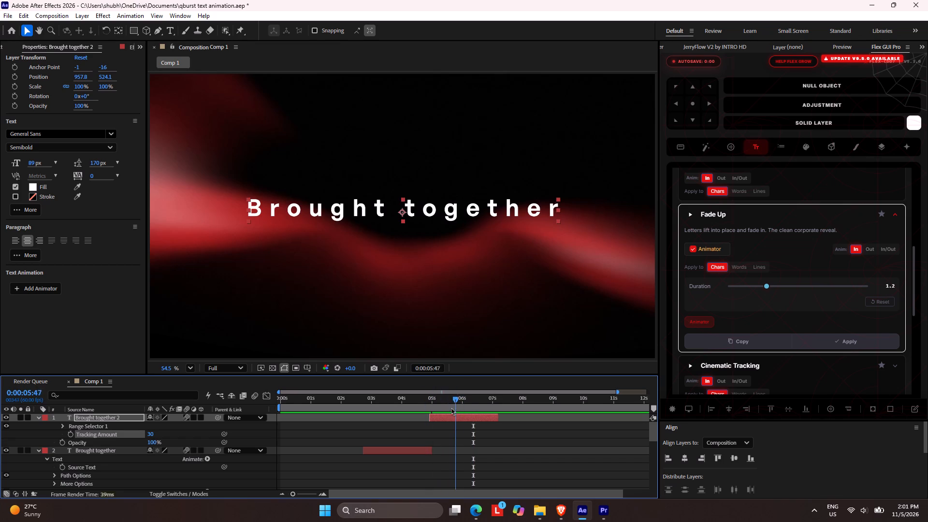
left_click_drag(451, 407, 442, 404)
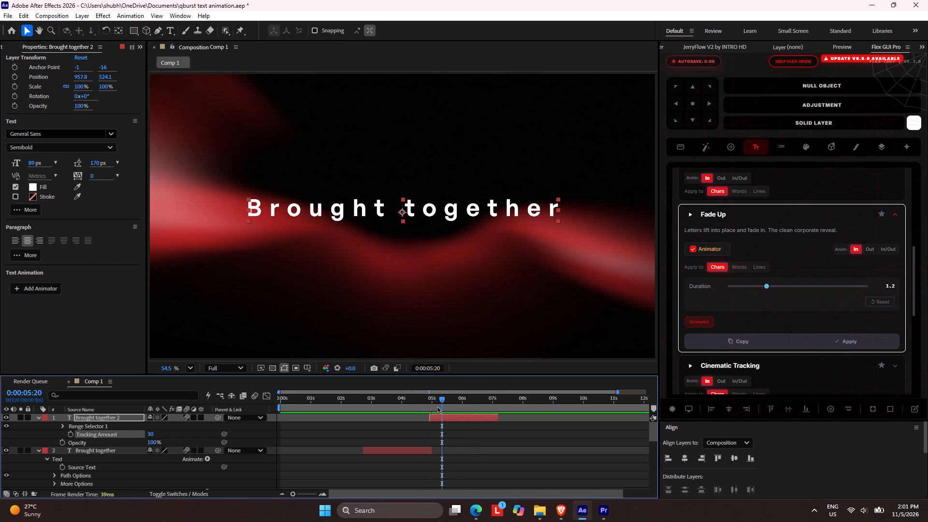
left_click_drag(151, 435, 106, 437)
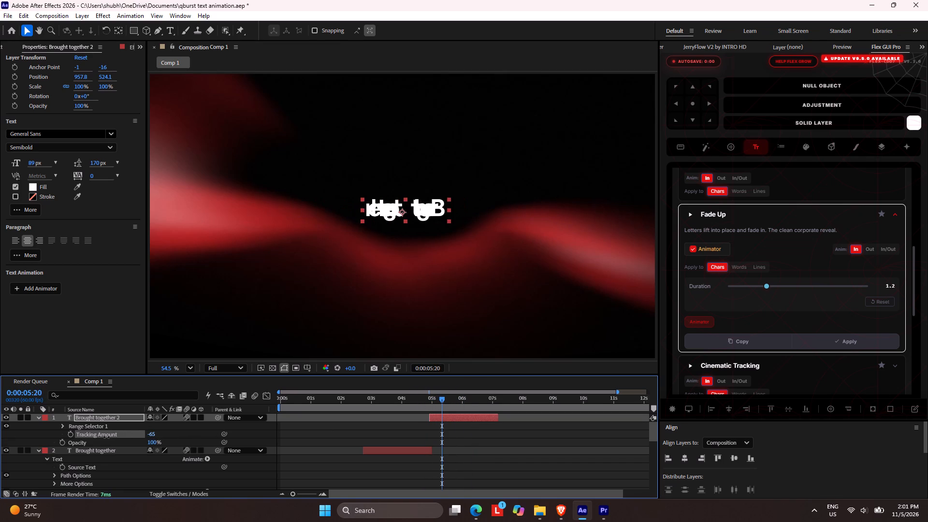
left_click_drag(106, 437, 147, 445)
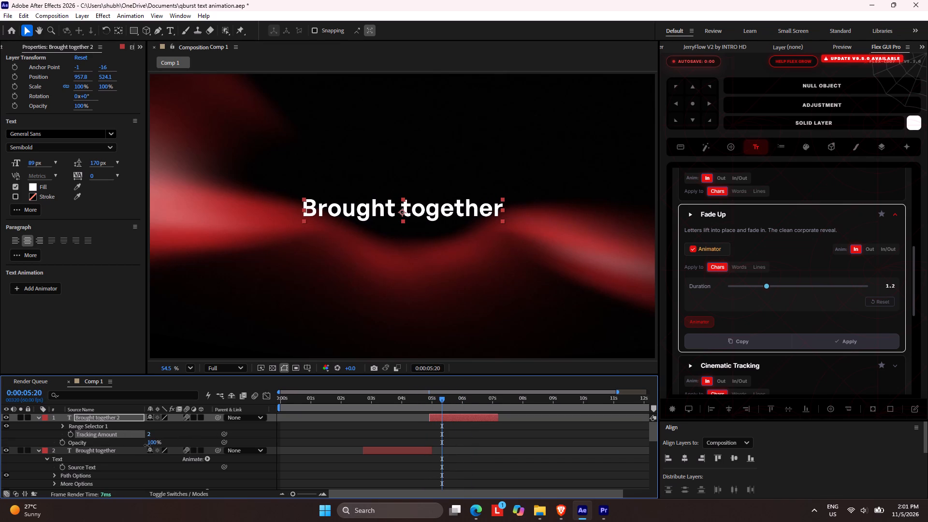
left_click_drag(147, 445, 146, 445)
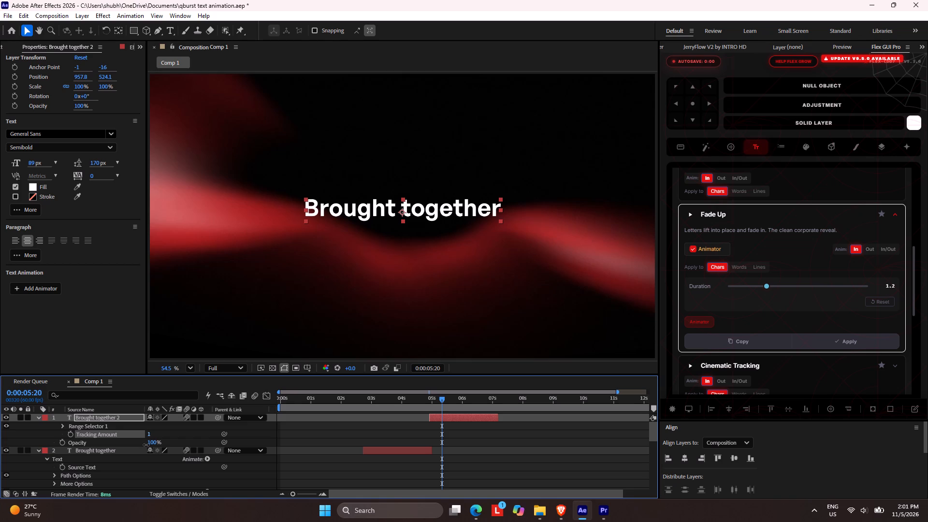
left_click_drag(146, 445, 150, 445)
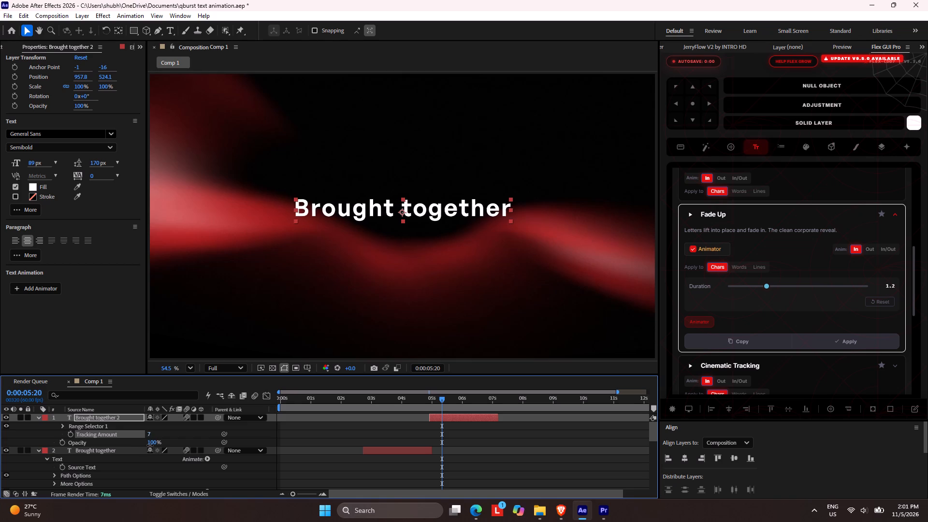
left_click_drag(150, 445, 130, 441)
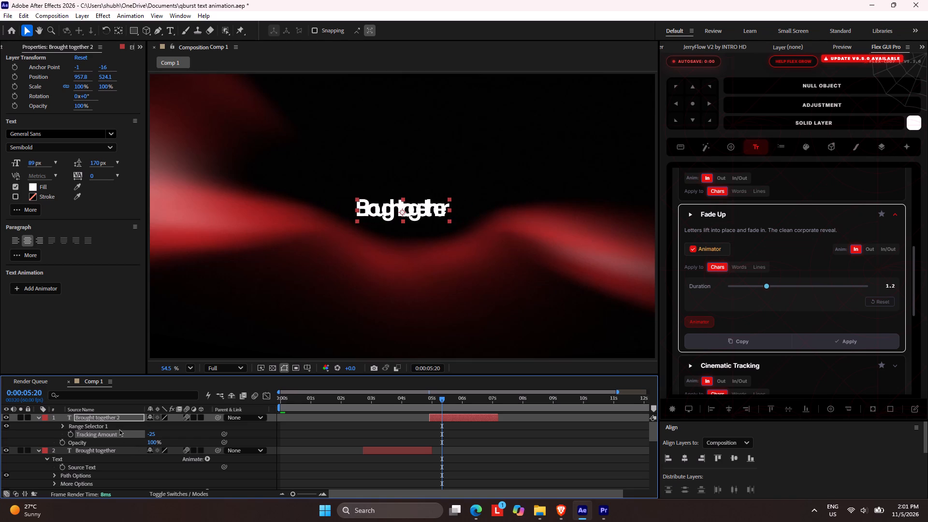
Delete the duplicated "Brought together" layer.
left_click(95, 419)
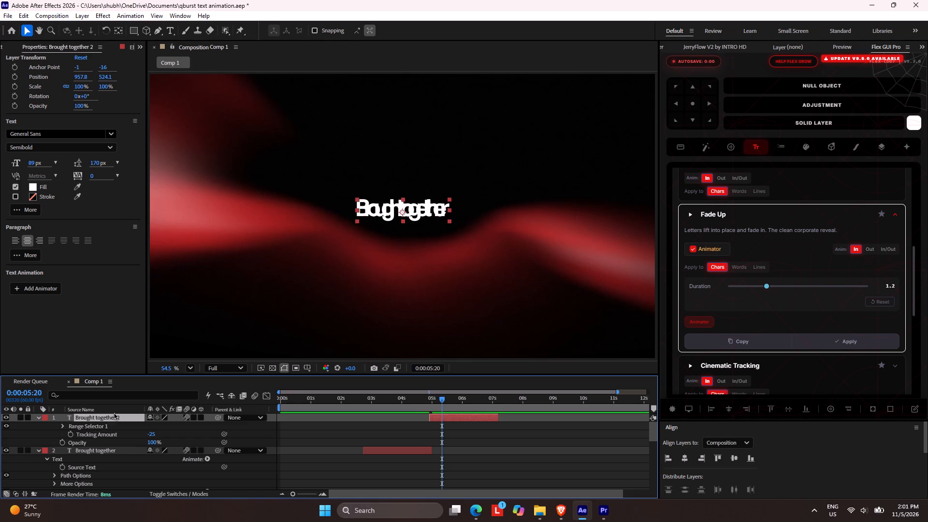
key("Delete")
Duplicate the "22 Years of QBursting" text layer and move the copy to the top of the layer stack.
scroll(115, 447, "down", 4)
scroll(114, 451, "up", 3)
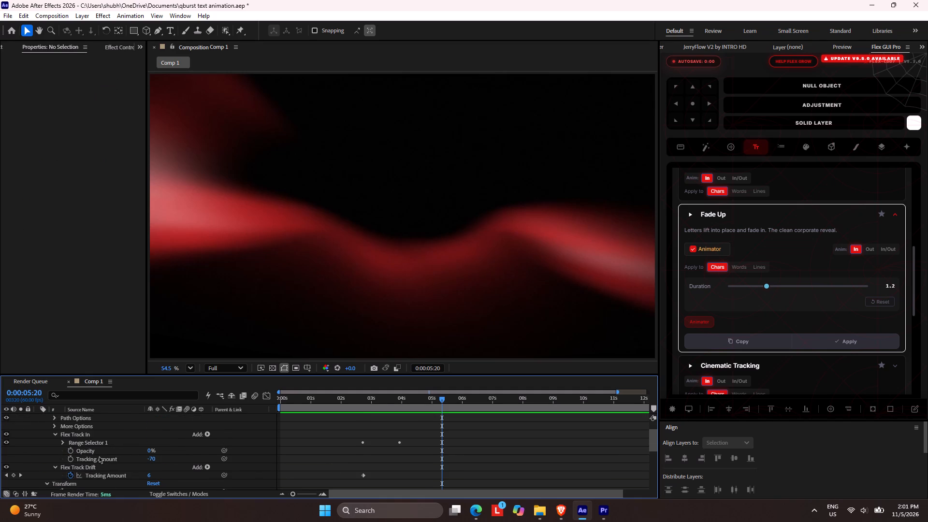
scroll(101, 453, "down", 4)
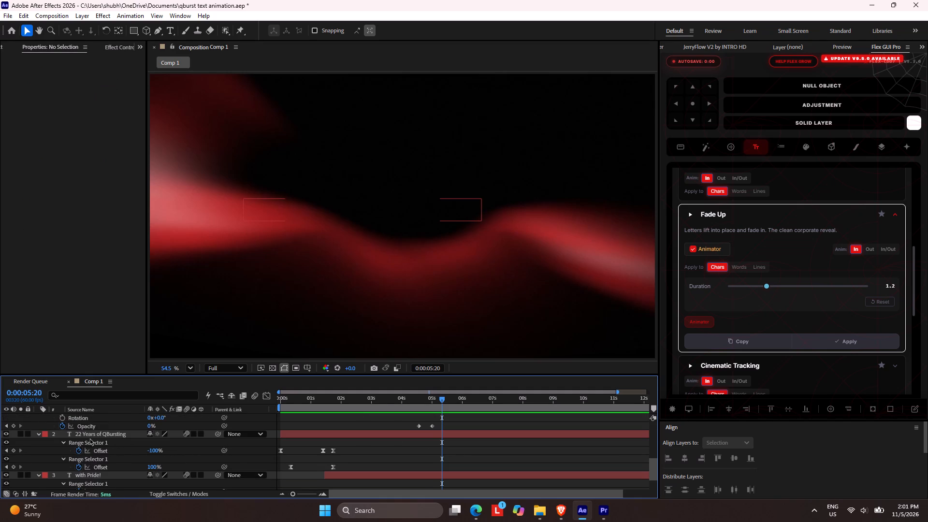
left_click(87, 436)
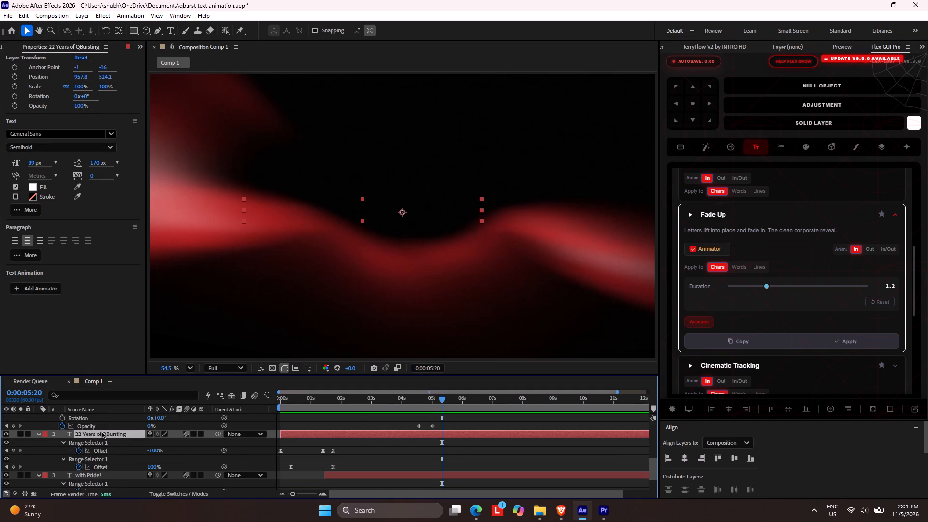
key("ctrl+d")
left_click_drag(99, 435, 106, 412)
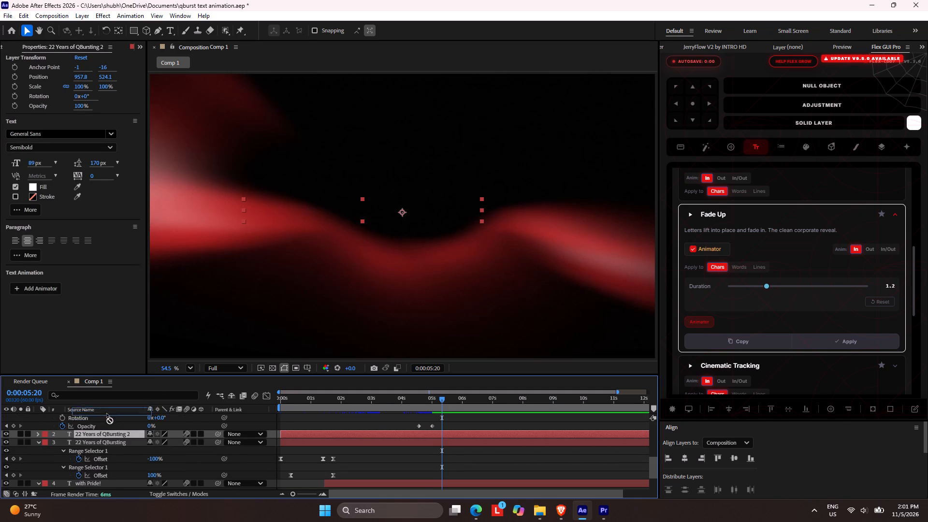
left_click_drag(106, 412, 101, 417)
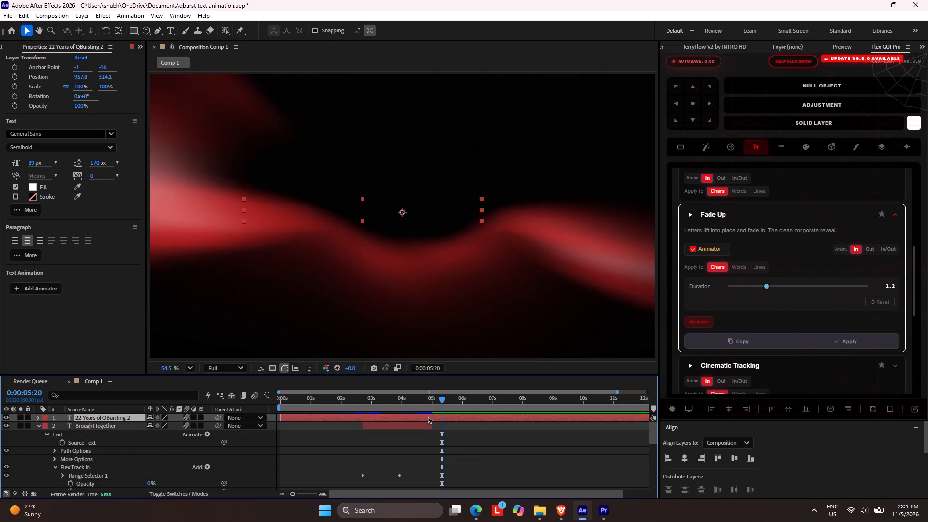
Shift the duplicated "22 Years of QBursting" layer to start at about 5 s, near the end of "Brought together", and scrub through its reveal.
left_click_drag(304, 416, 452, 414)
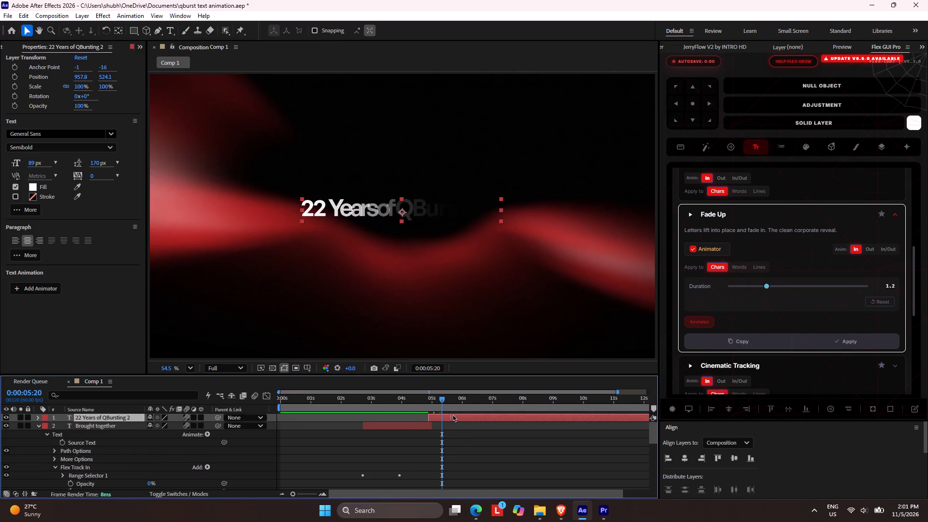
left_click_drag(452, 414, 453, 415)
left_click_drag(443, 395, 433, 399)
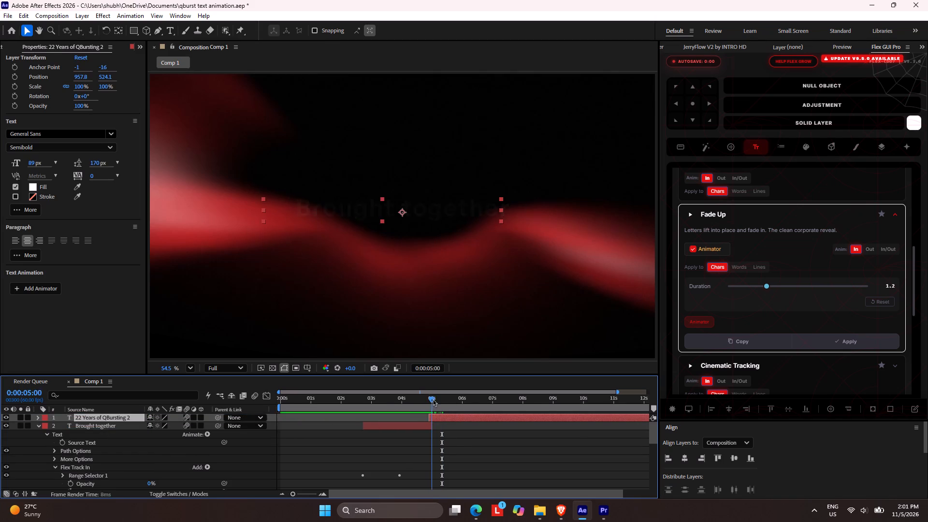
left_click_drag(433, 399, 459, 411)
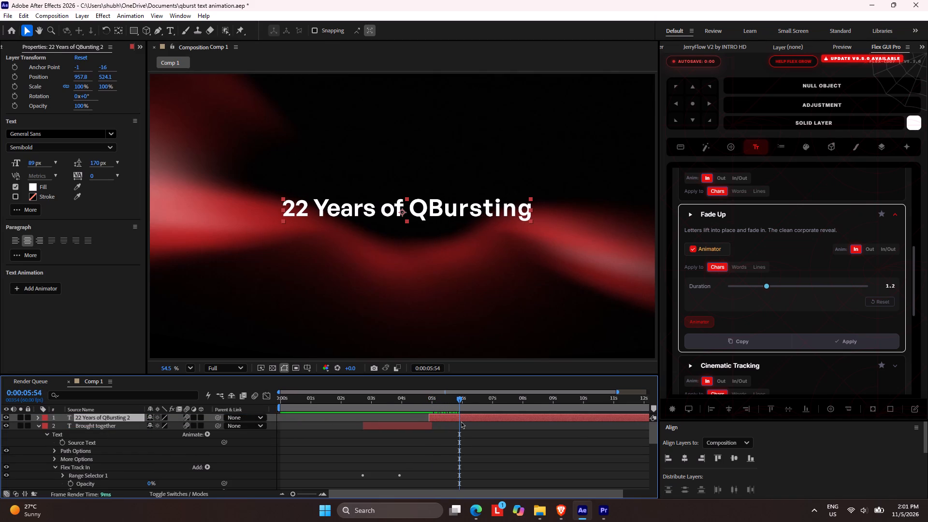
Replace the duplicated layer's text with the copied line "2,100+ QBurstians.".
double_click(124, 417)
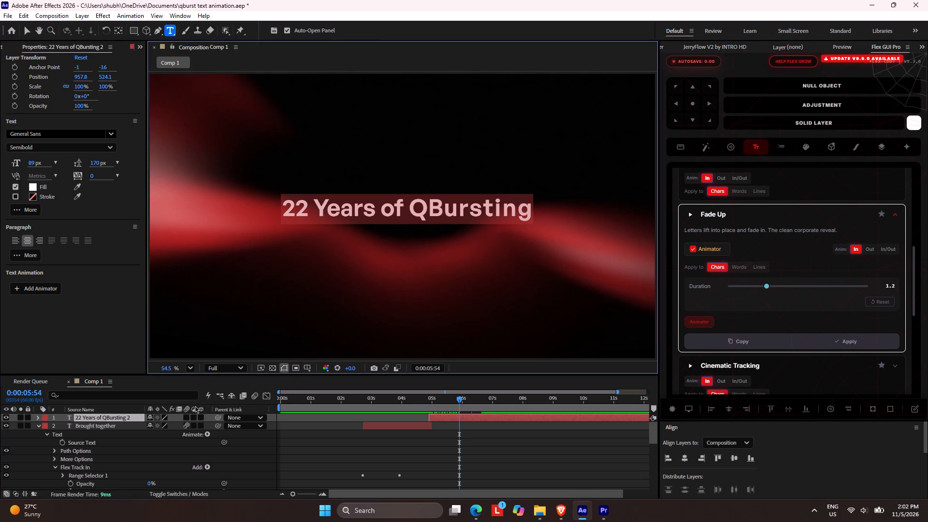
key("ctrl+v")
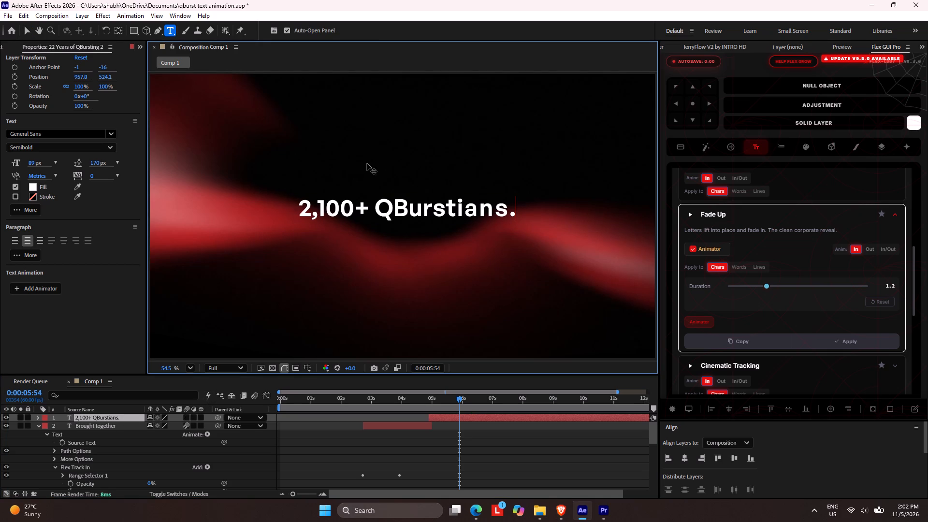
left_click(430, 443)
left_click(443, 419)
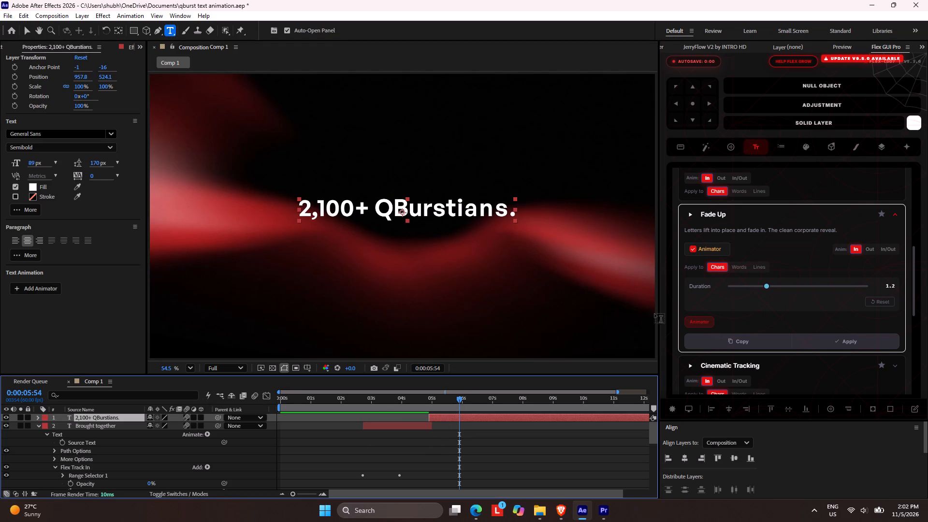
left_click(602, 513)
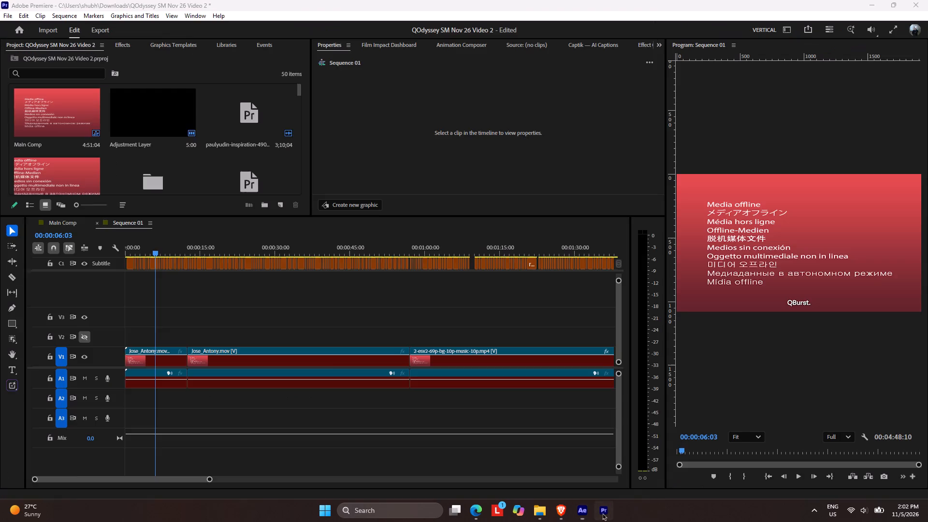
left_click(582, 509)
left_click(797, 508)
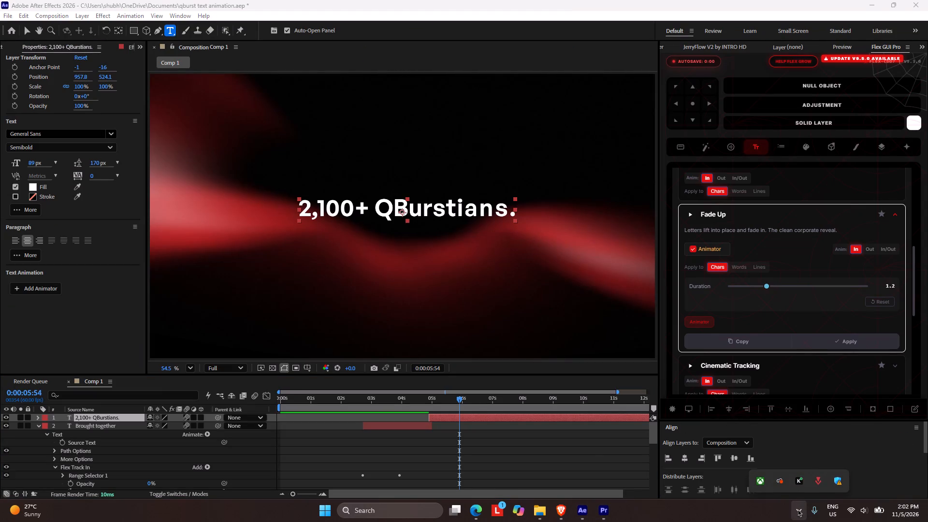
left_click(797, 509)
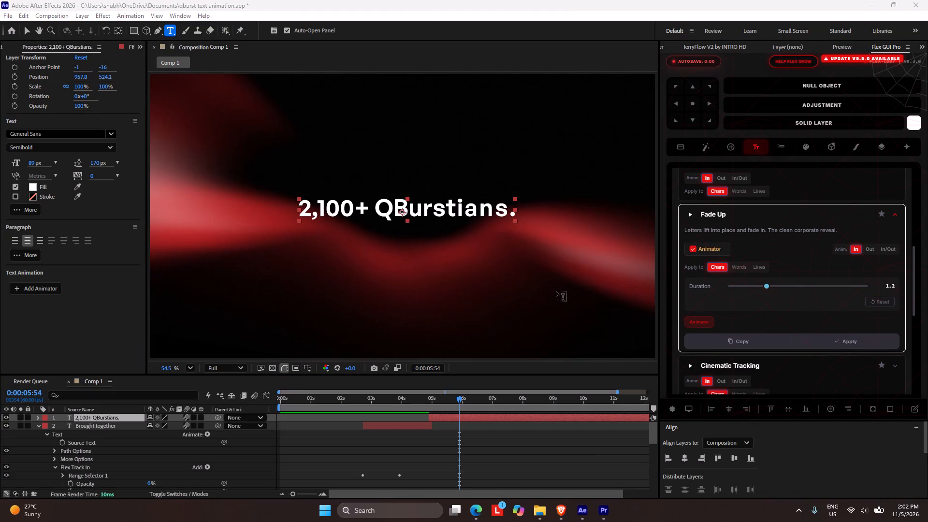
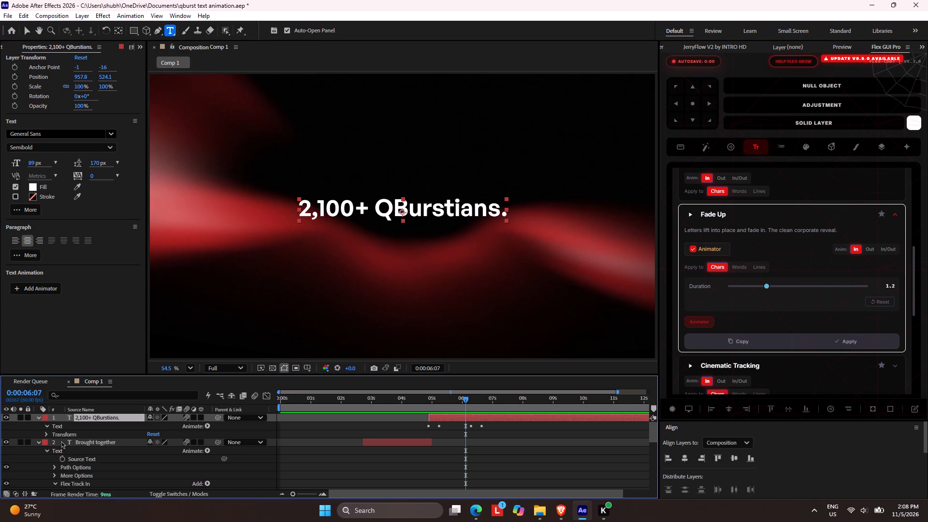
Delete the two inherited text animators, including the Overshoot one, from the "2,100+ QBurstians." layer.
left_click(81, 456)
key("Delete")
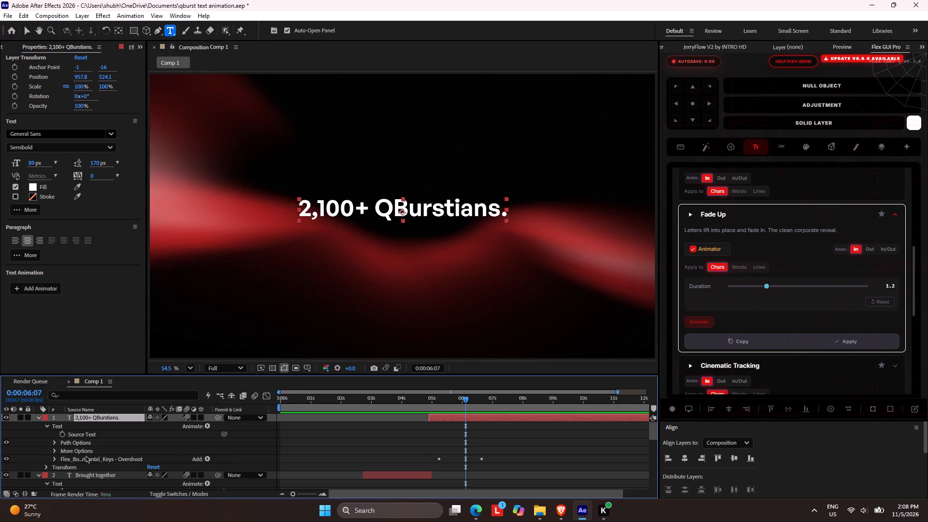
left_click(86, 461)
key("Delete")
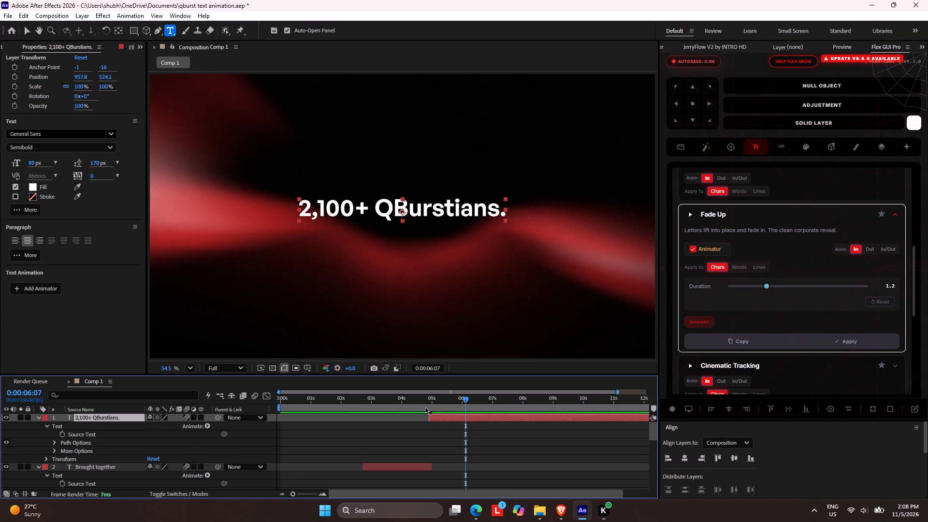
Apply the Fade Up In text animation by characters, duration 1.2, to "2,100+ QBurstians." at the layer's start, 0:00:04:54.
left_click_drag(439, 402, 429, 402)
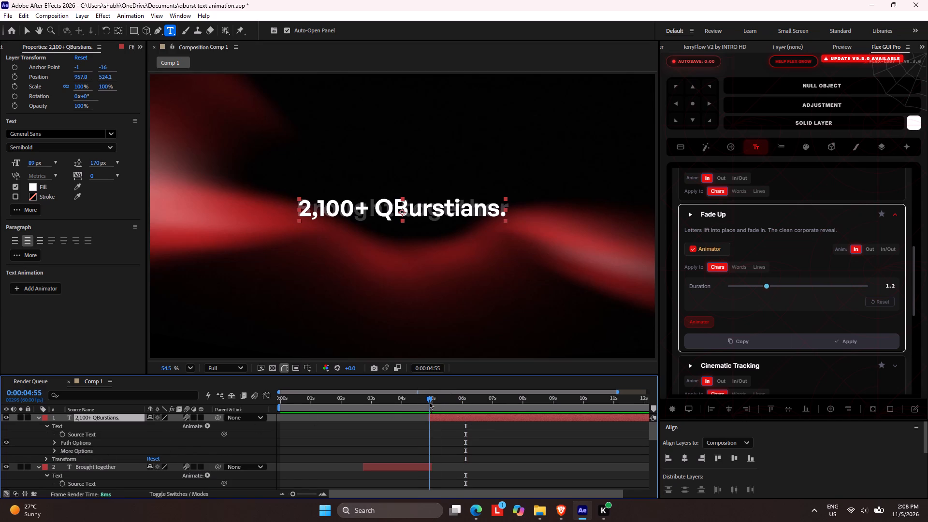
left_click_drag(429, 402, 429, 402)
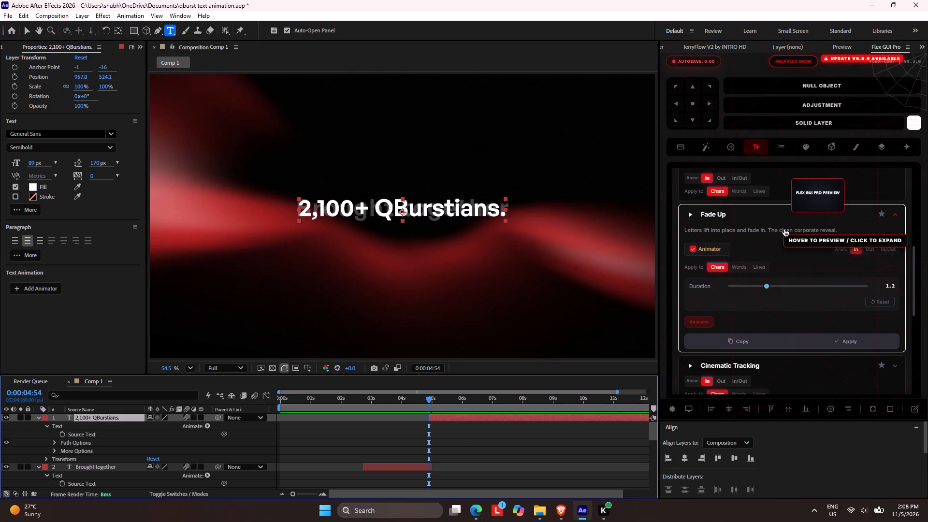
left_click(857, 338)
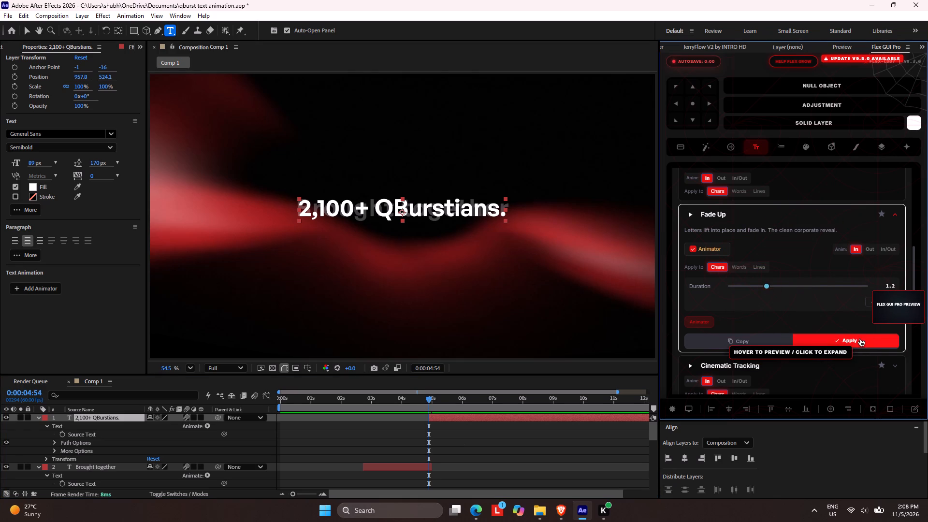
Scrub and play the transition from "Brought together" into the "2,100+ QBurstians." fade-up to check its timing.
left_click_drag(427, 397, 441, 402)
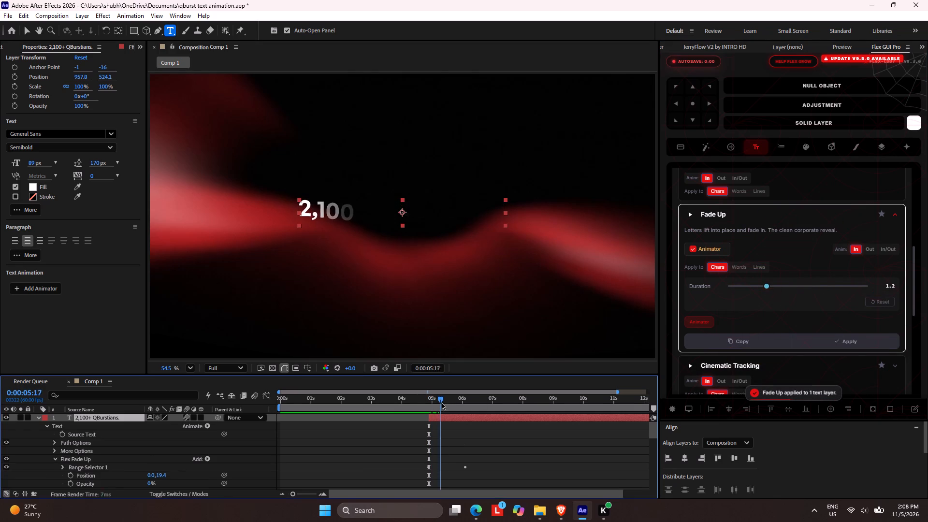
left_click_drag(441, 402, 441, 405)
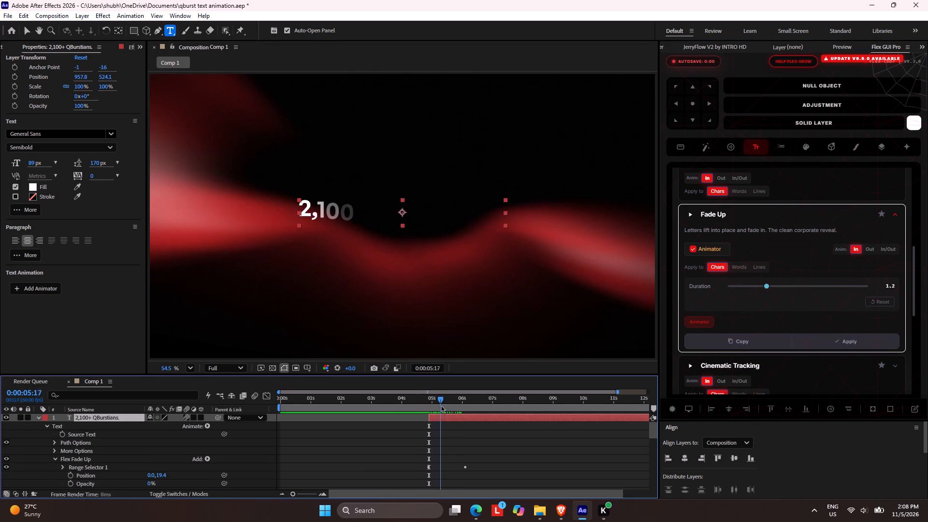
left_click_drag(441, 405, 435, 408)
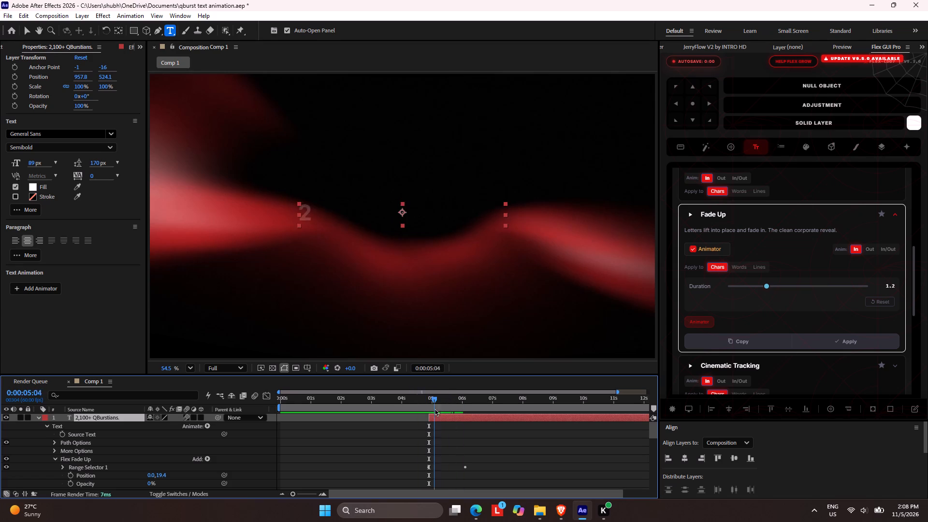
left_click_drag(435, 408, 410, 399)
key("space")
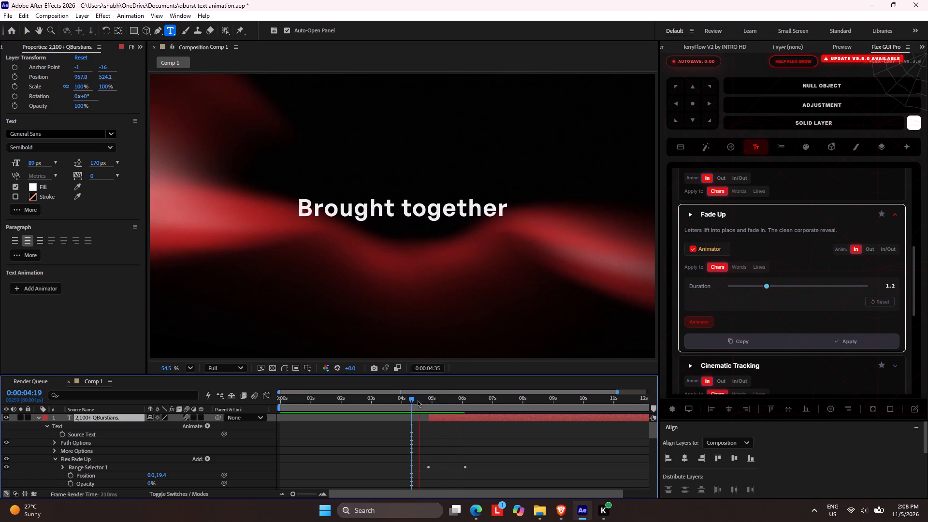
key("space")
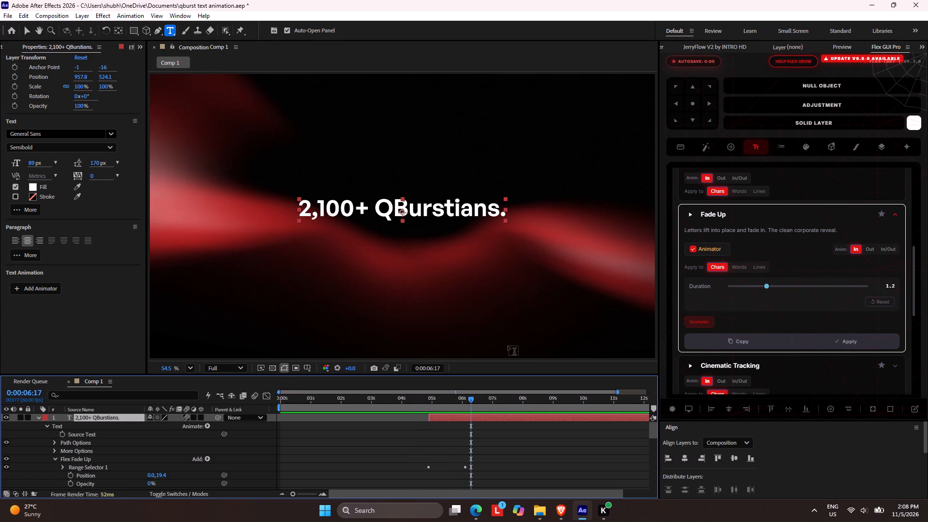
Play the text sequence from the beginning and replay it from about 2.5 s to review all the lines, then deselect the layer.
left_click_drag(454, 402, 200, 407)
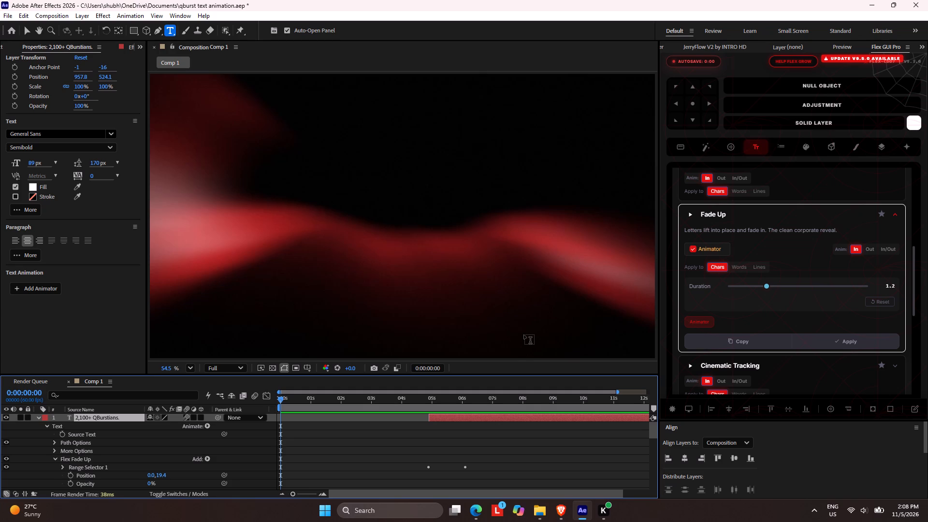
key("space")
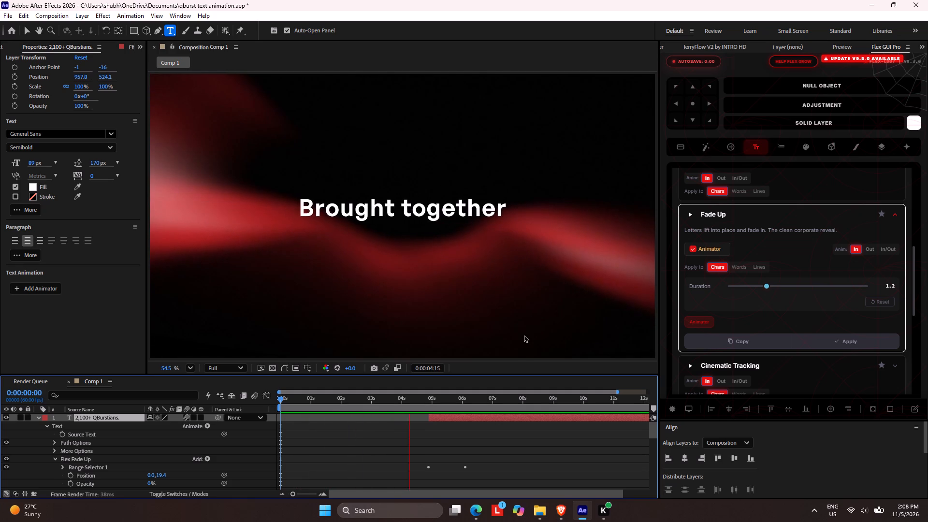
key("space")
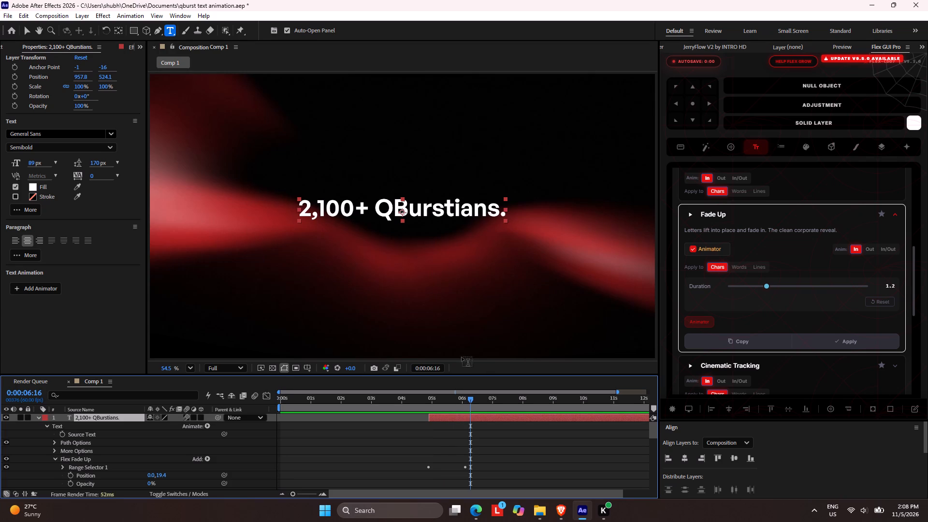
left_click_drag(435, 398, 354, 389)
key("space")
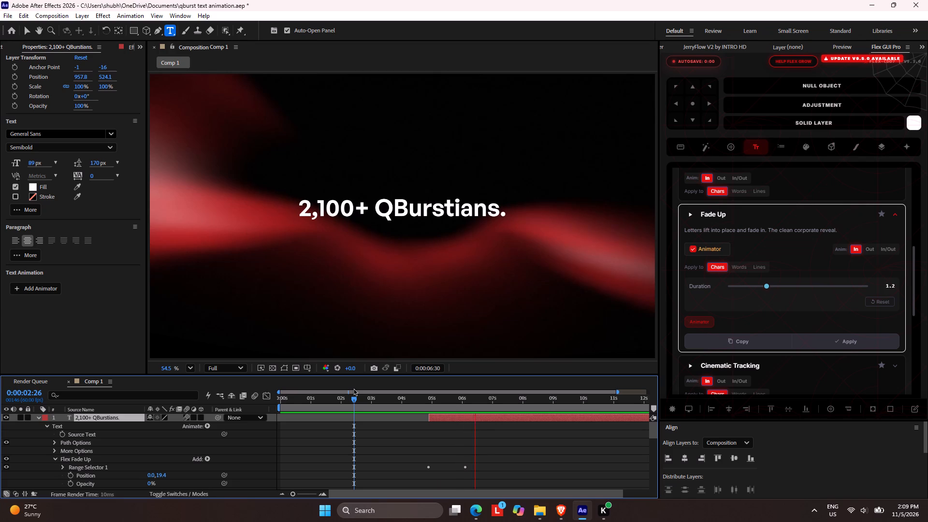
key("space")
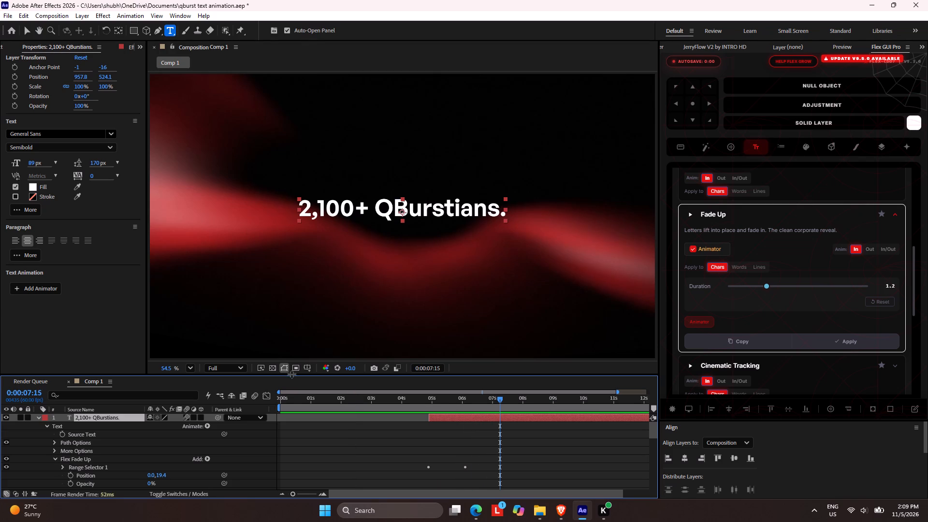
scroll(461, 280, "down", 3)
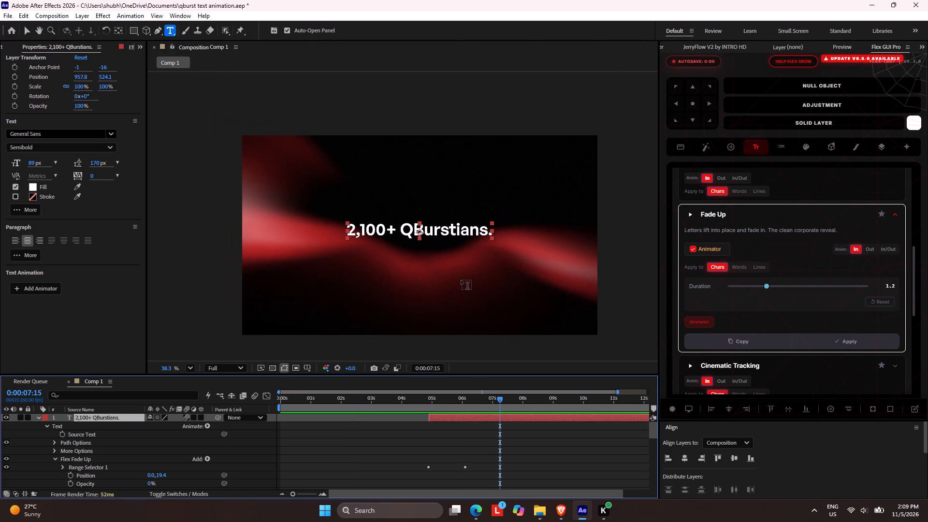
left_click(474, 440)
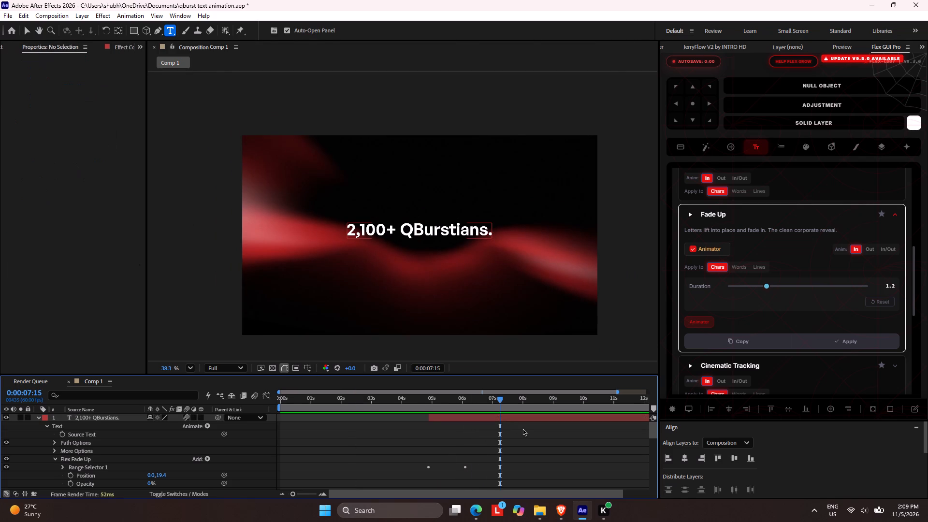
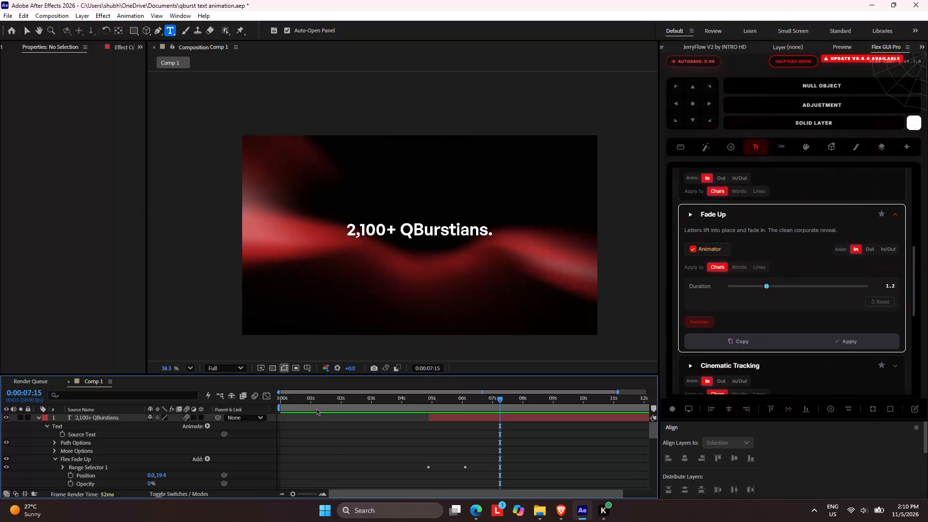
Fit the composition to its viewer and select the "2,100+ QBurstians." layer.
left_click(191, 367)
left_click(201, 167)
left_click(207, 173)
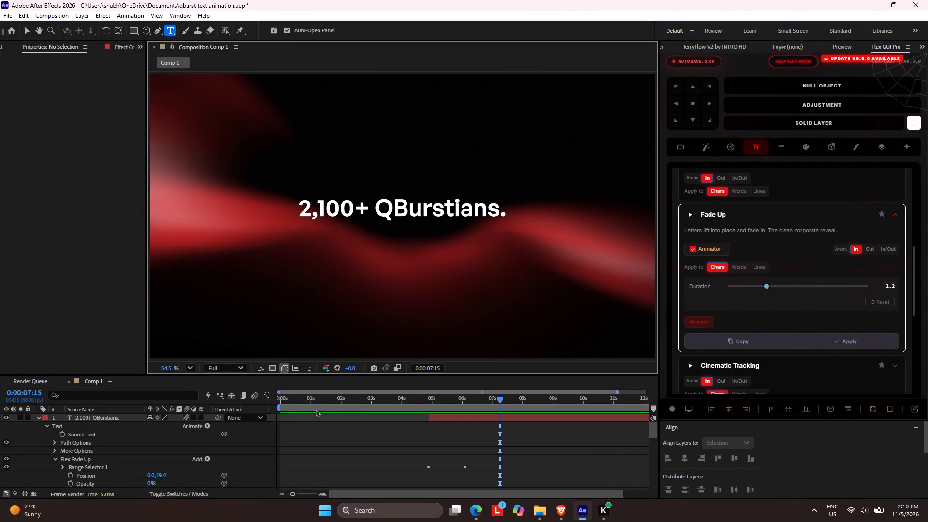
left_click(96, 418)
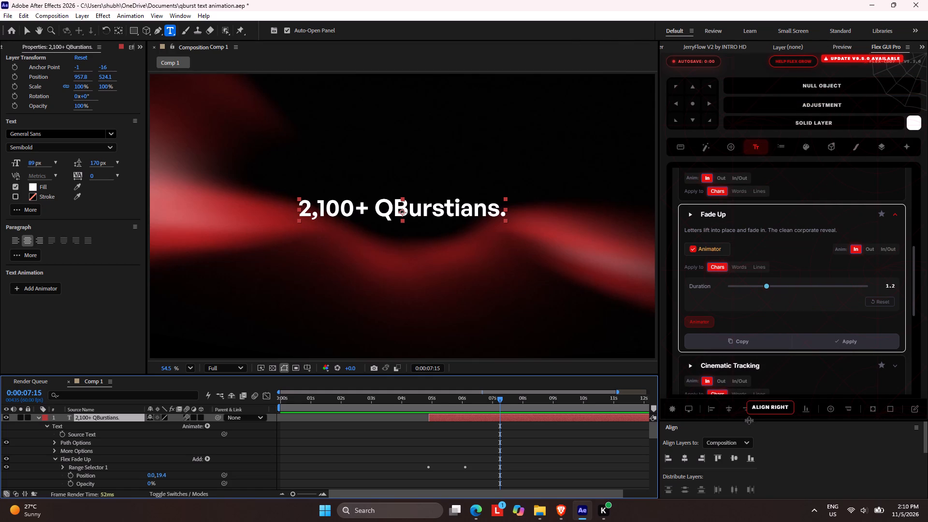
Dock JerryFlow V2, Align and Audio as one tabbed panel group below the Layer panel, with JerryFlow V2 in front.
left_click_drag(749, 420, 753, 414)
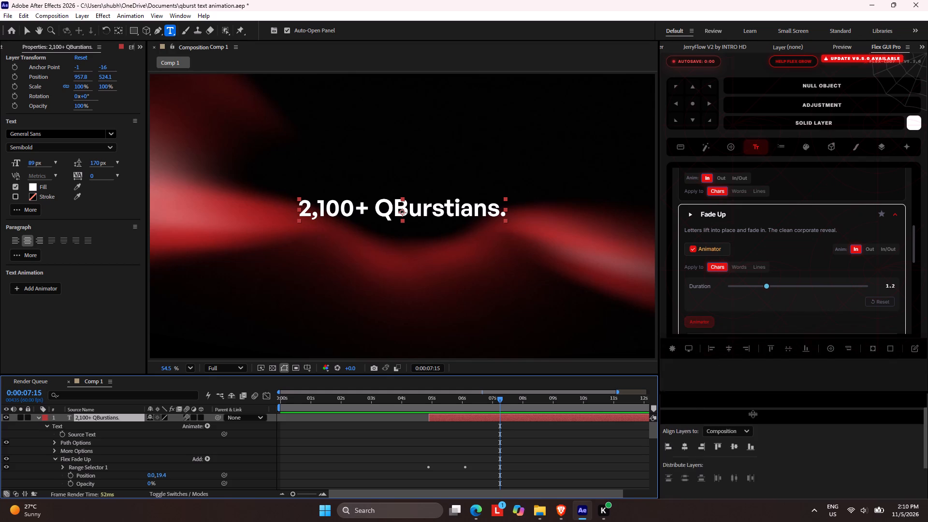
left_click_drag(753, 414, 745, 382)
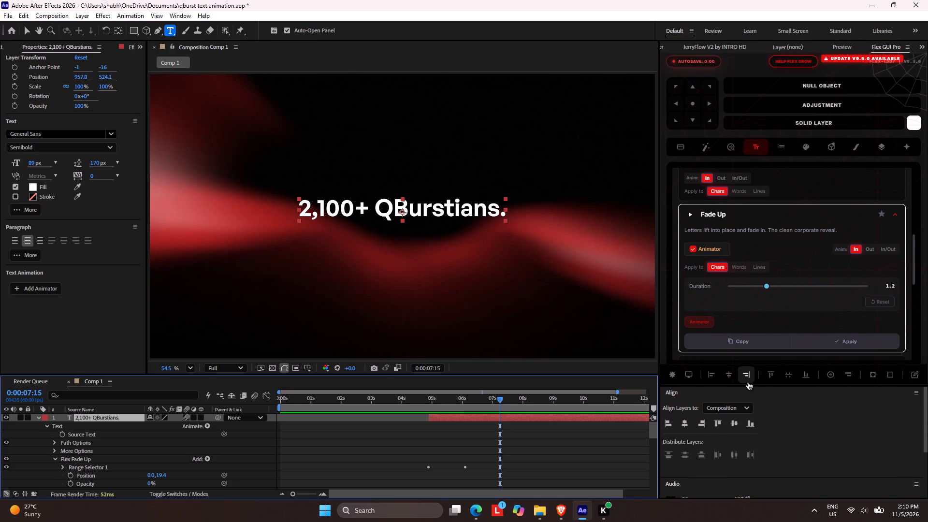
left_click_drag(745, 382, 744, 380)
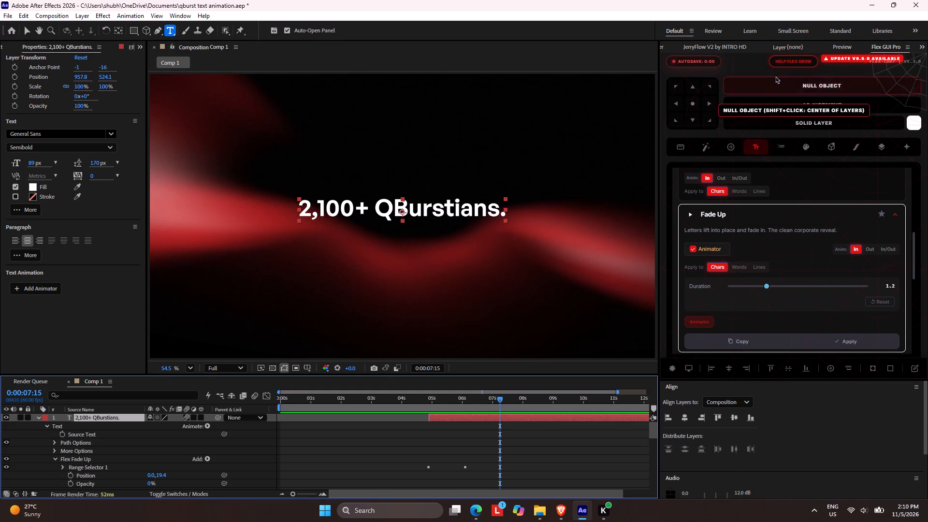
left_click(920, 28)
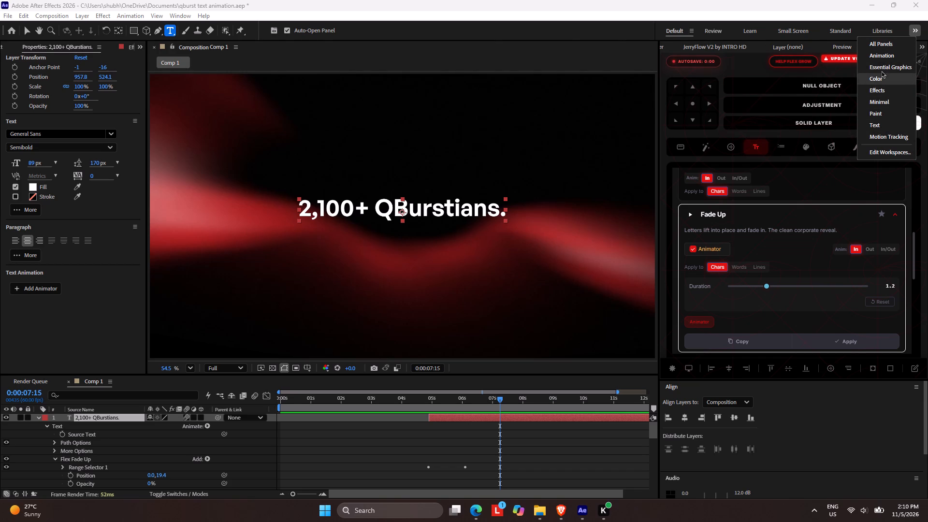
left_click(913, 29)
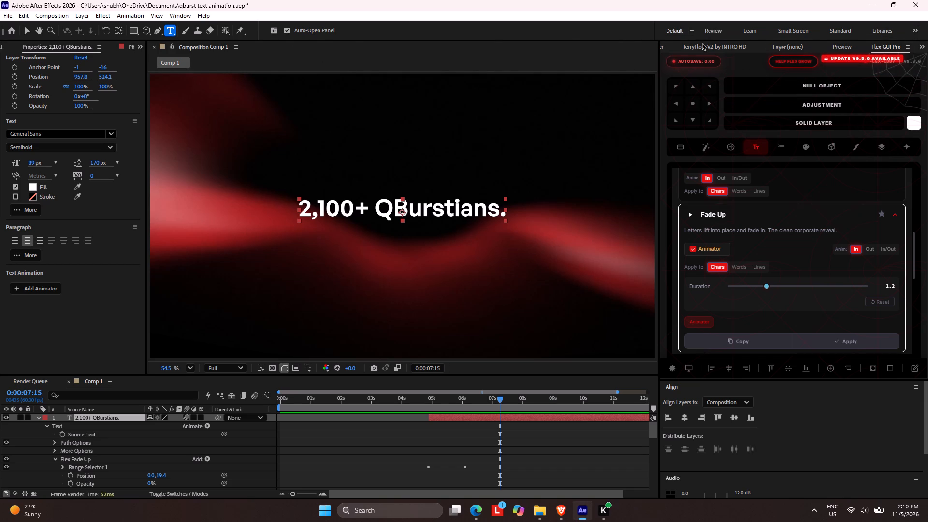
left_click(919, 48)
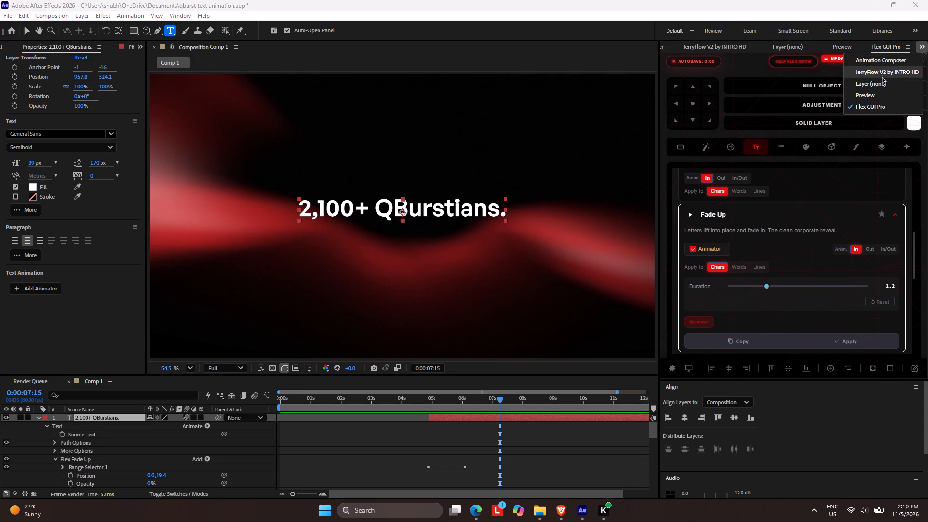
left_click(882, 76)
left_click_drag(720, 44, 724, 383)
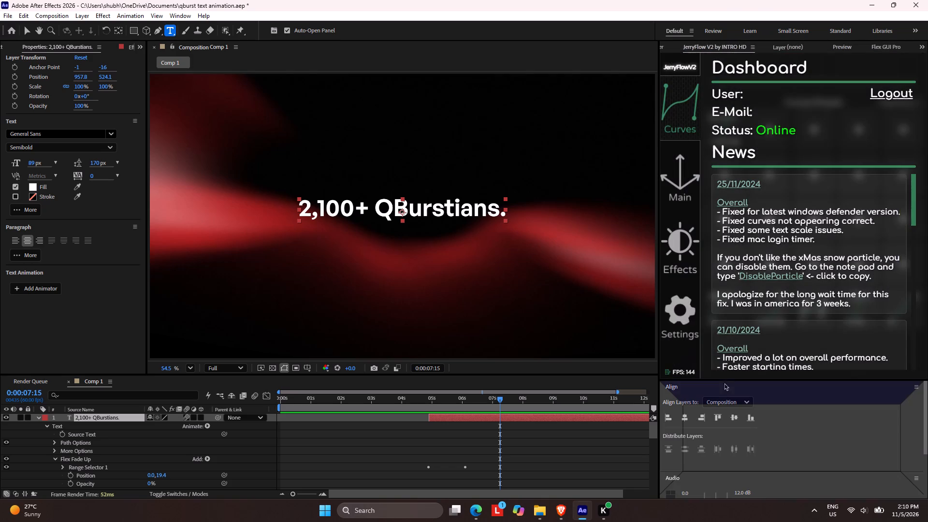
left_click_drag(724, 383, 723, 391)
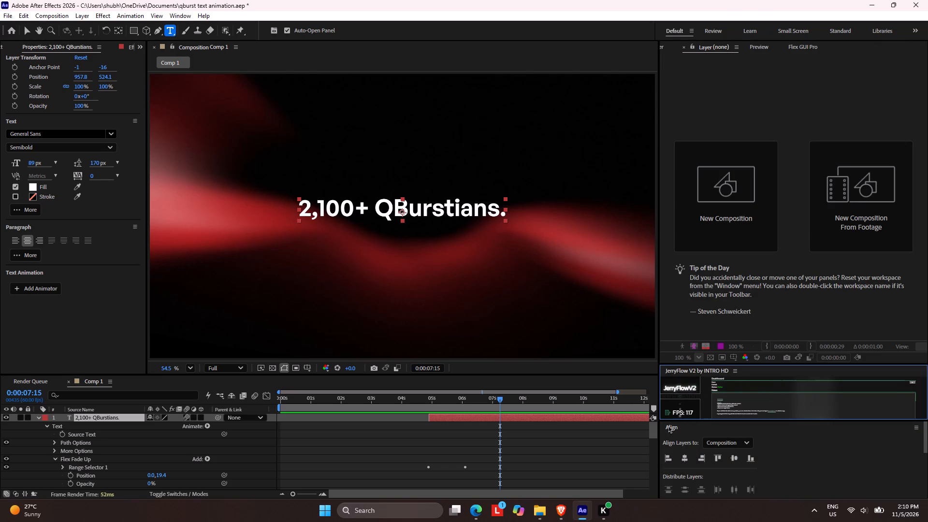
left_click_drag(668, 429, 699, 369)
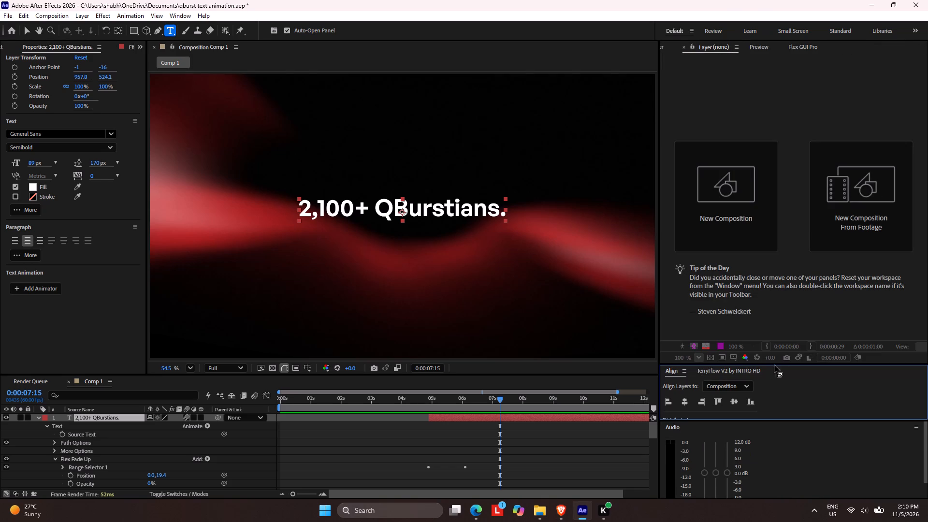
left_click_drag(669, 430, 735, 375)
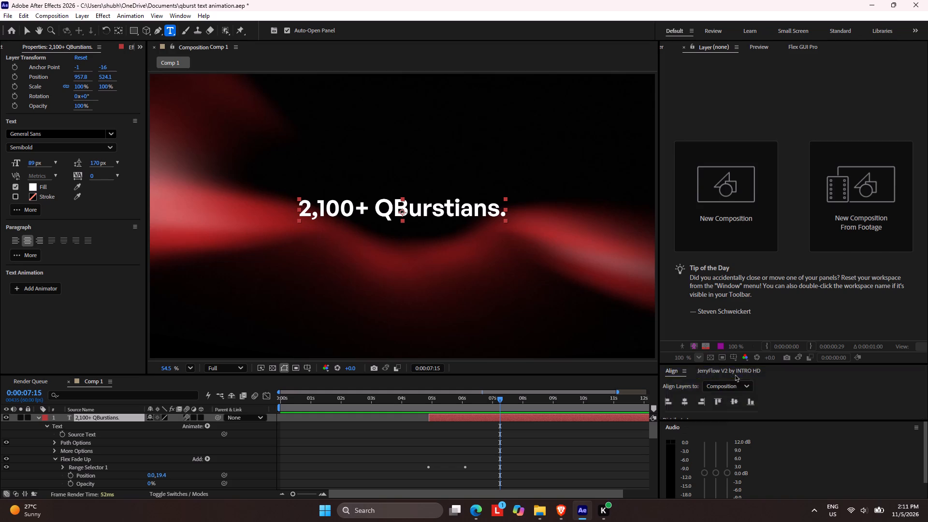
left_click(760, 428)
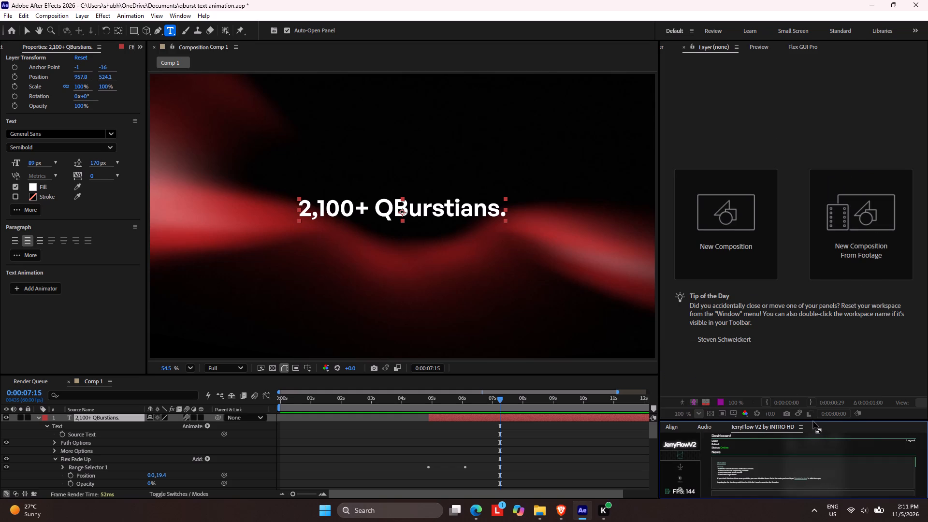
Enlarge the JerryFlow V2 panel group upward into the Layer panel's space.
left_click_drag(812, 420, 809, 310)
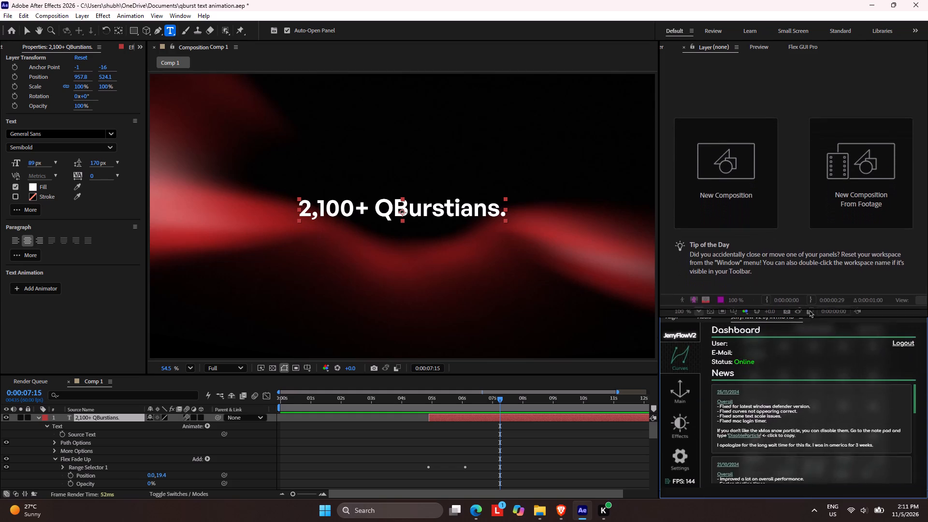
left_click_drag(809, 310, 804, 318)
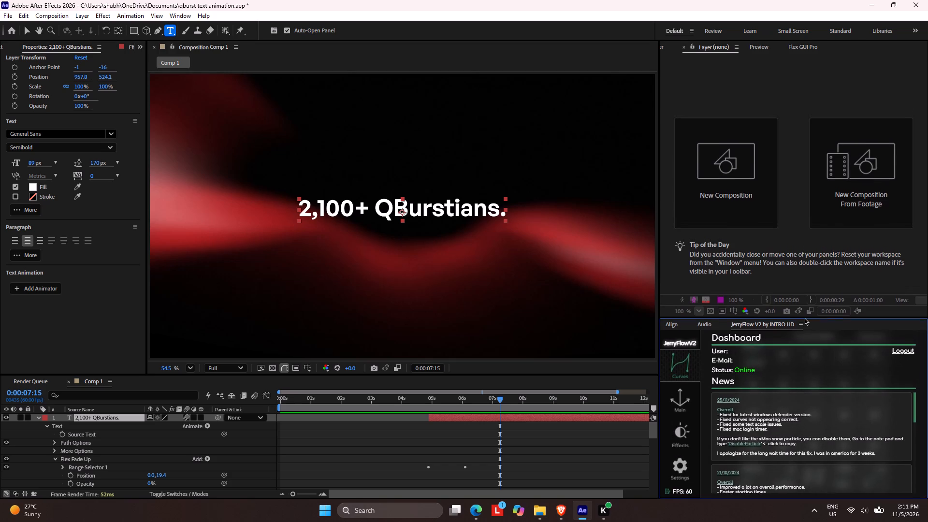
left_click_drag(804, 318, 802, 326)
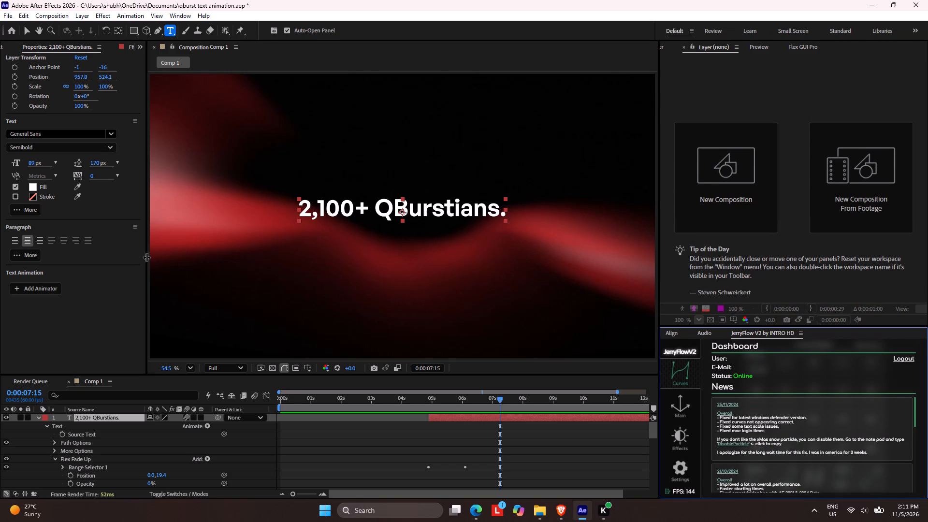
Widen the Properties panel and make the timeline taller, with the composition viewer's magnification set to Fit.
left_click_drag(146, 257, 185, 265)
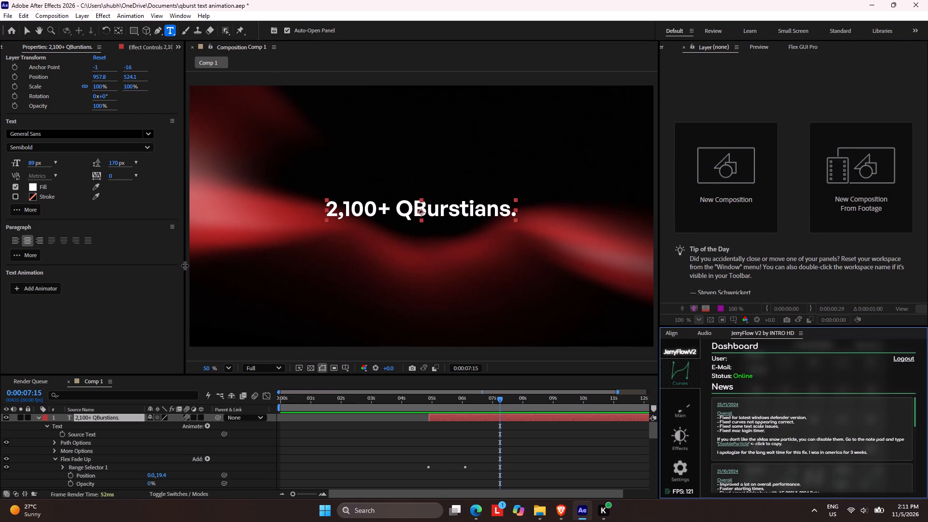
left_click_drag(185, 265, 190, 261)
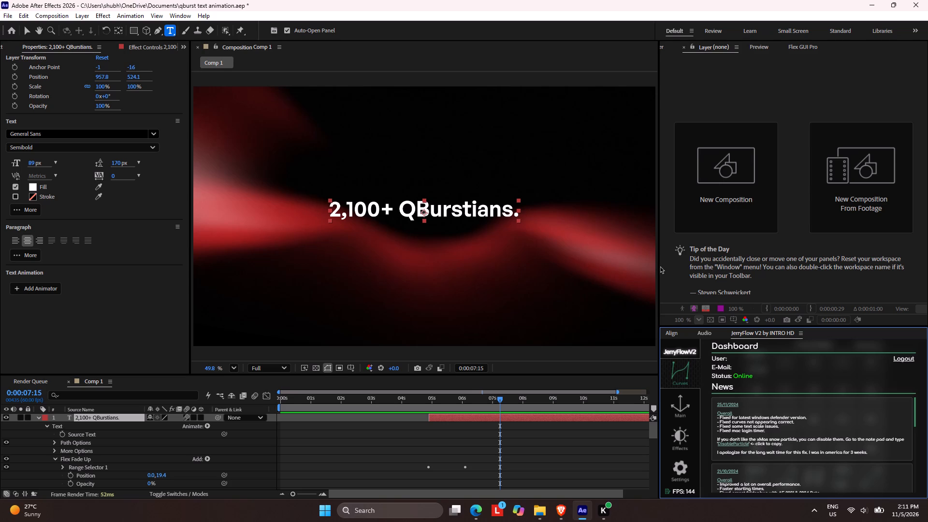
left_click_drag(659, 265, 685, 270)
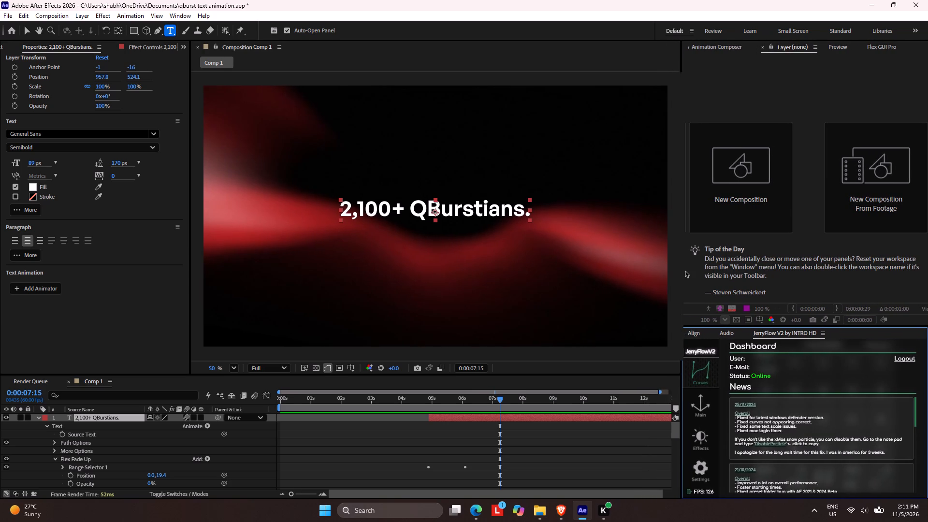
left_click_drag(685, 270, 685, 270)
left_click(234, 370)
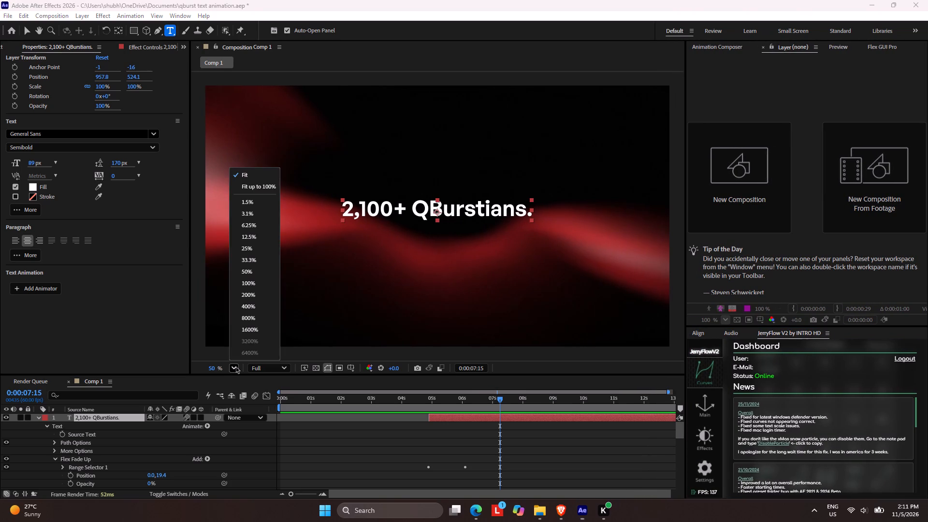
left_click(251, 178)
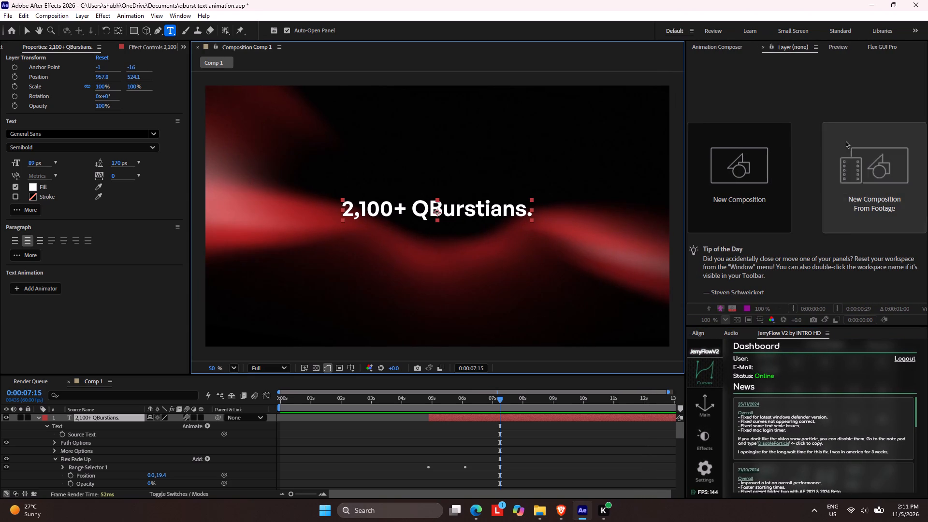
left_click(137, 331)
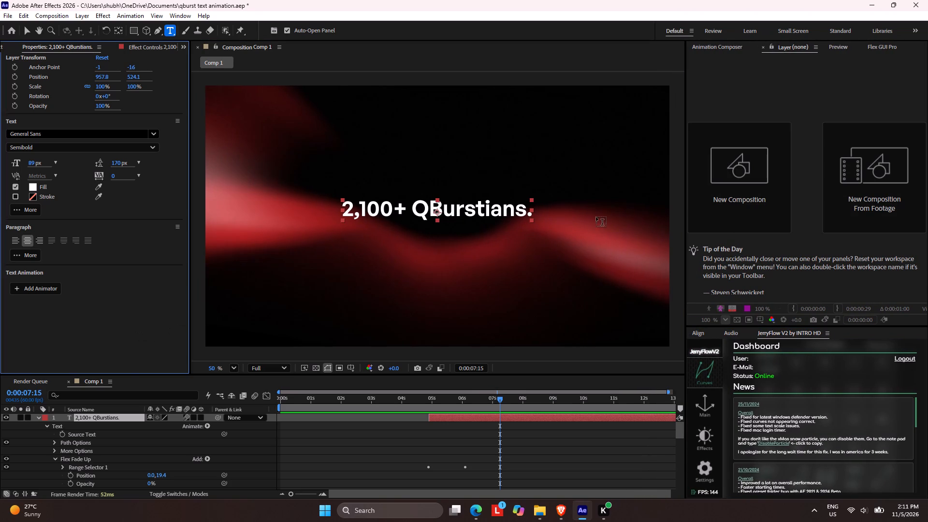
left_click_drag(686, 200, 662, 196)
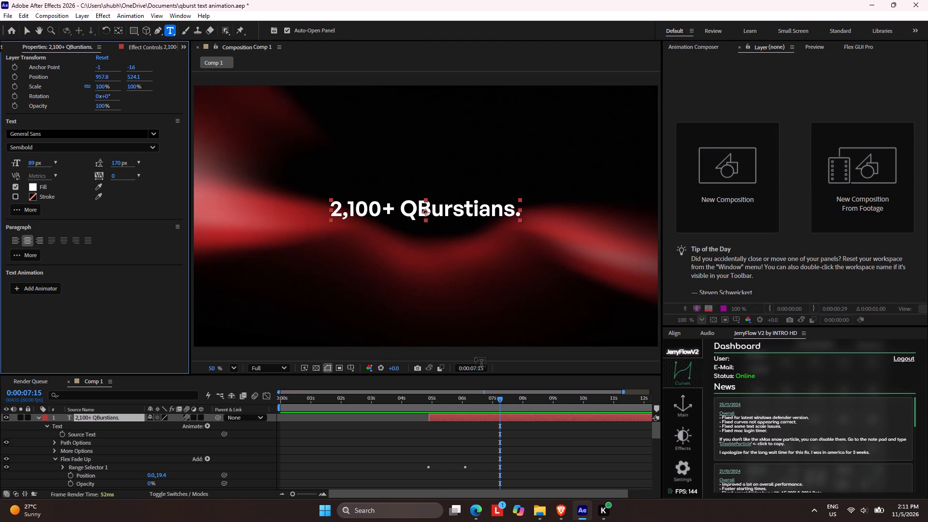
left_click_drag(440, 375, 444, 358)
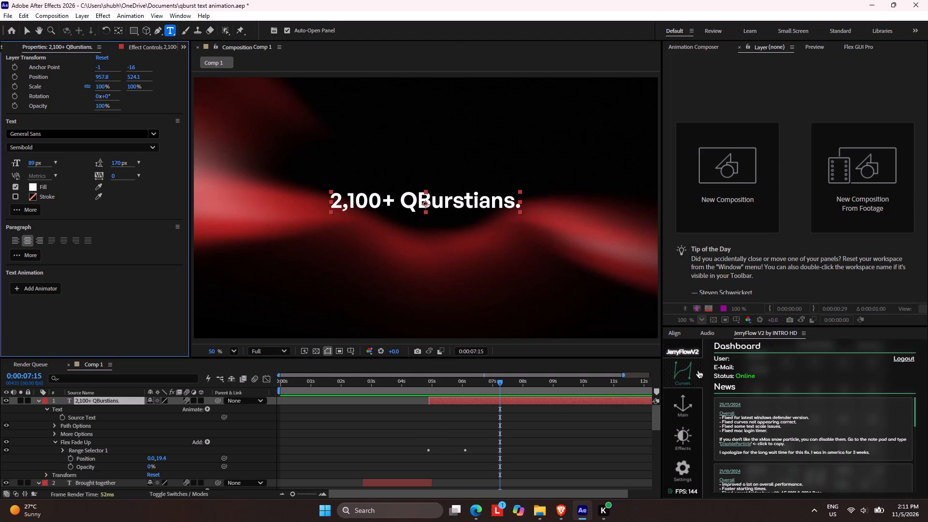
Show JerryFlow's Curves presets and narrow its panel column to widen the composition viewer and timeline.
left_click(676, 408)
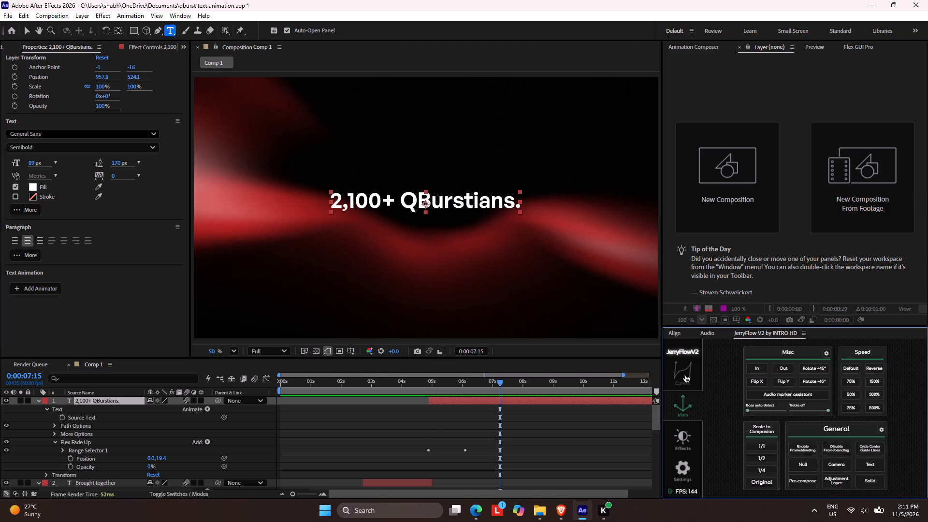
left_click(682, 375)
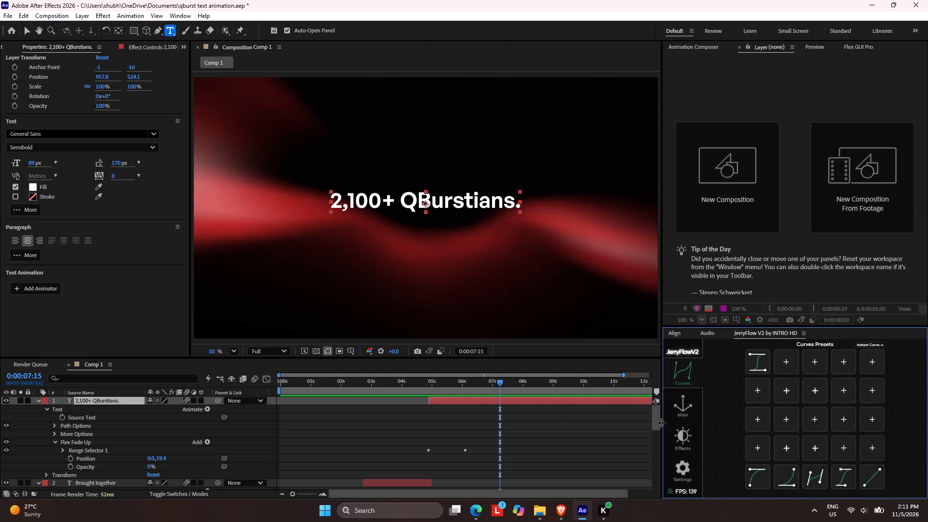
left_click_drag(661, 422, 728, 420)
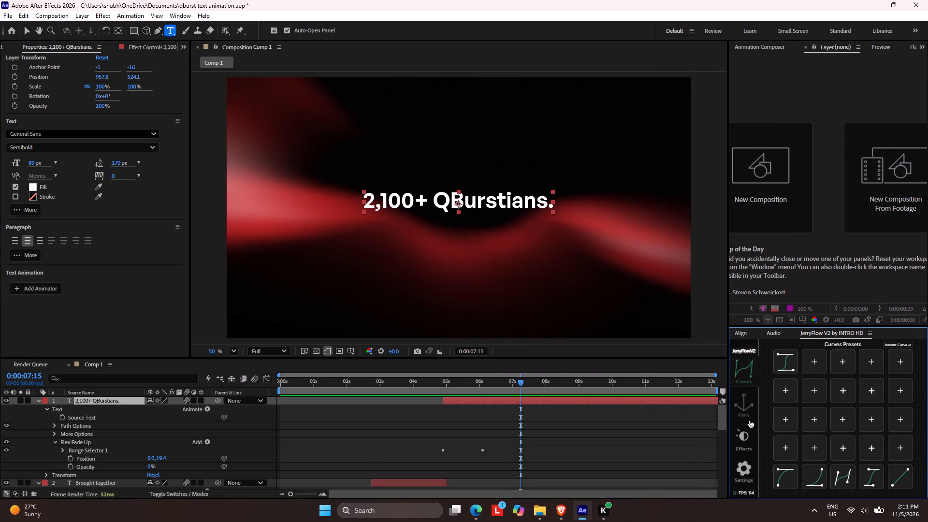
Look through JerryFlow's Main, Effects, Settings and Curves pages, including the Instant Curve editor.
scroll(850, 421, "down", 4)
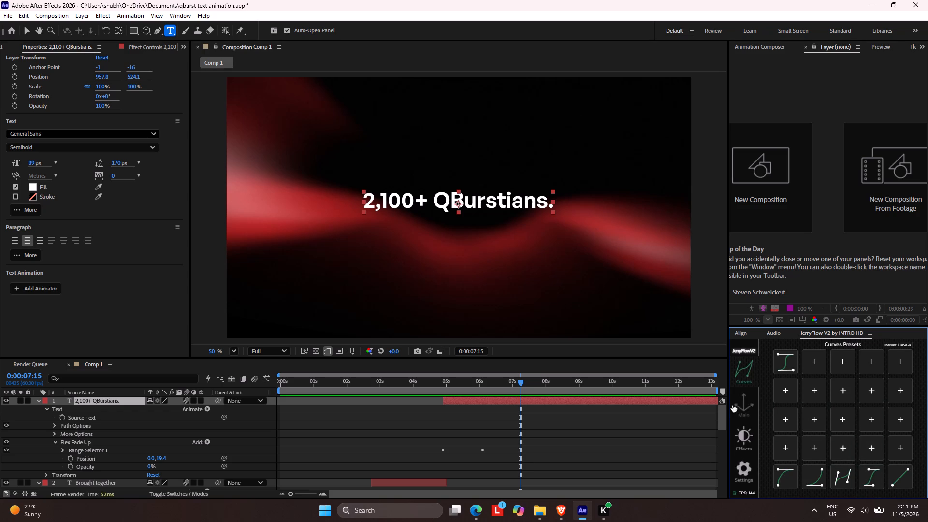
left_click(739, 401)
left_click(745, 436)
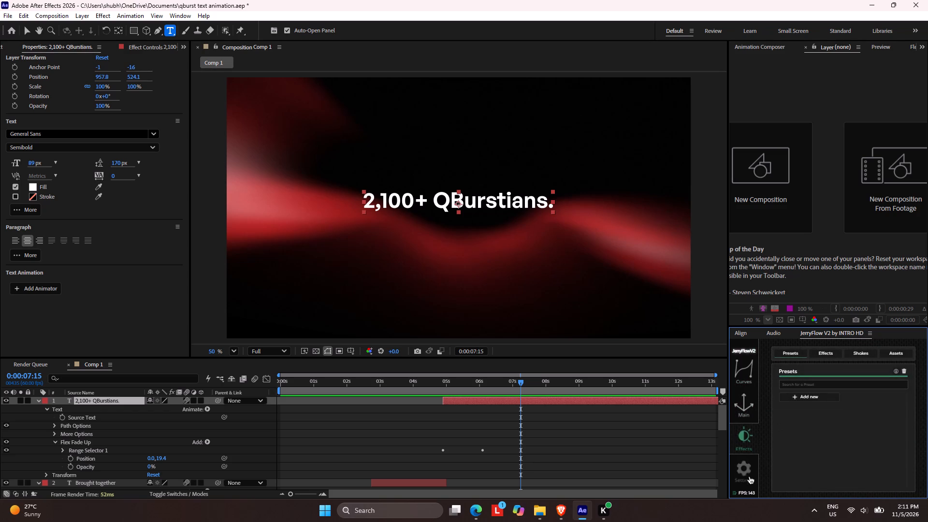
left_click(747, 476)
left_click(747, 396)
left_click(748, 363)
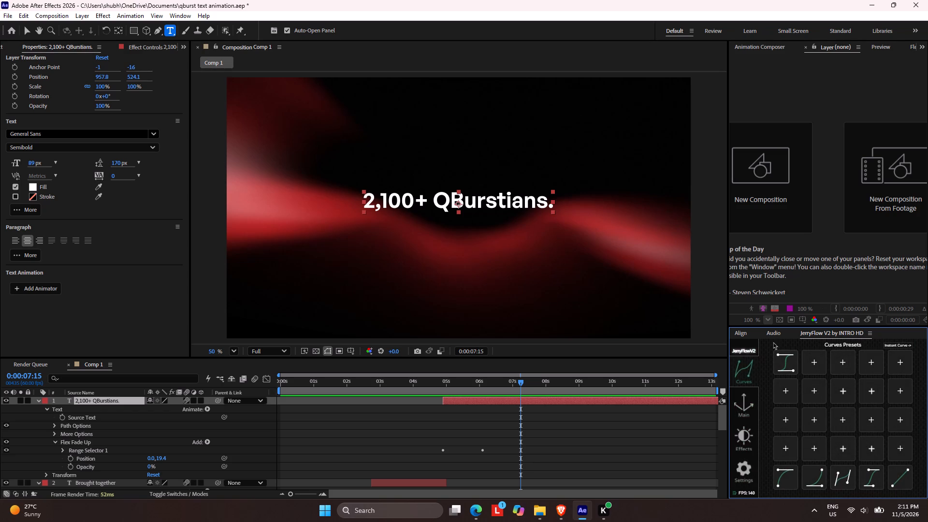
left_click(840, 345)
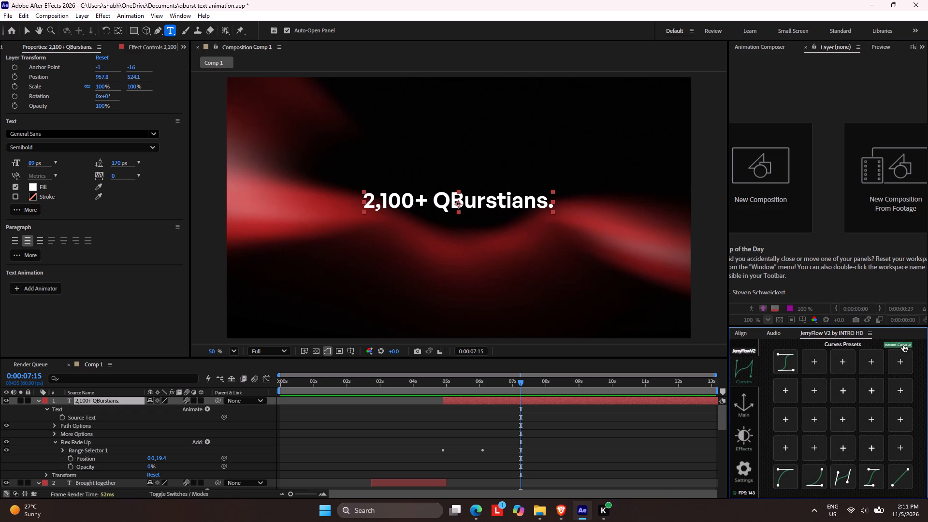
left_click(900, 344)
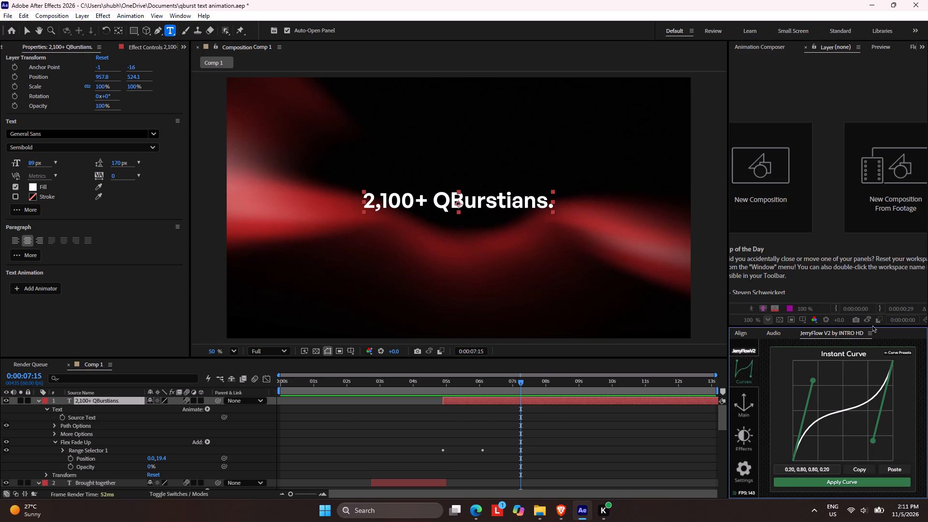
left_click_drag(727, 392, 735, 395)
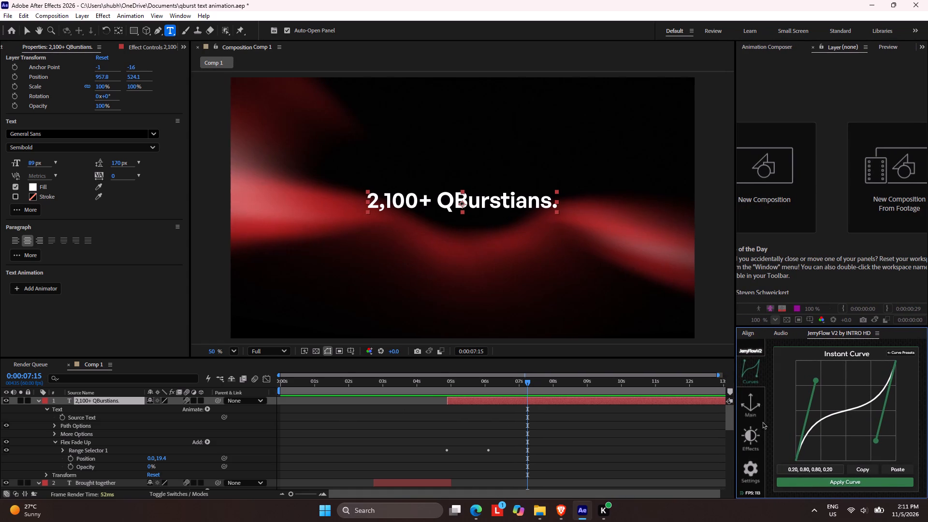
Set the Pre-compose layer color to Red in JerryFlow's settings.
left_click(744, 466)
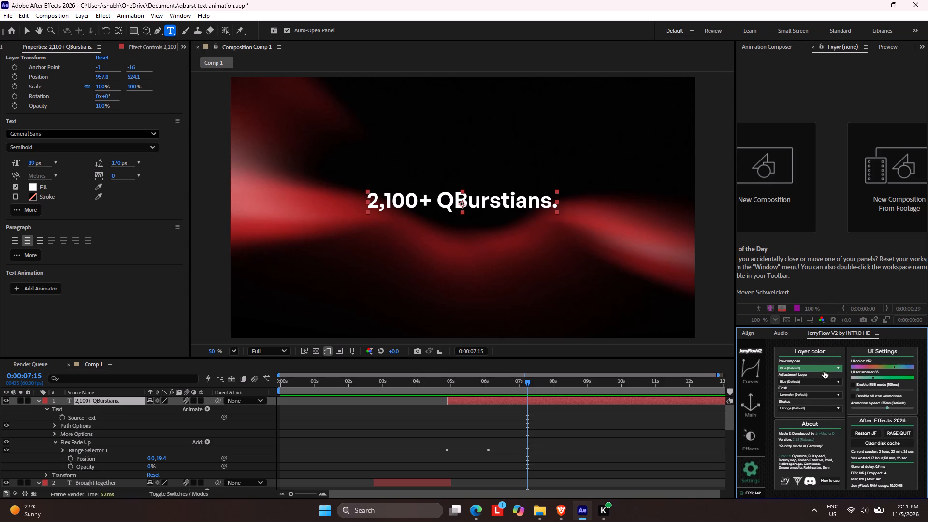
left_click(802, 367)
left_click(786, 383)
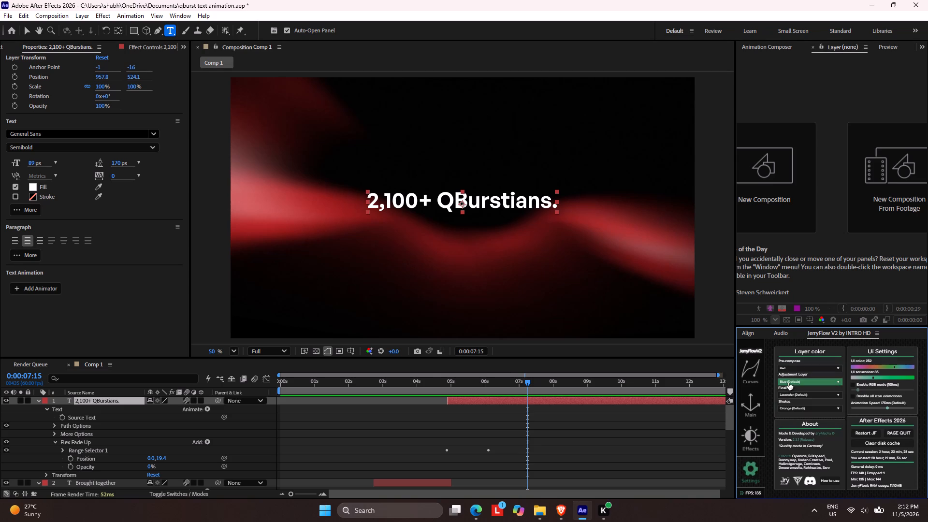
Set JerryFlow's UI color to red and raise its UI saturation to 100 in the plugin's settings.
left_click(749, 461)
left_click(756, 473)
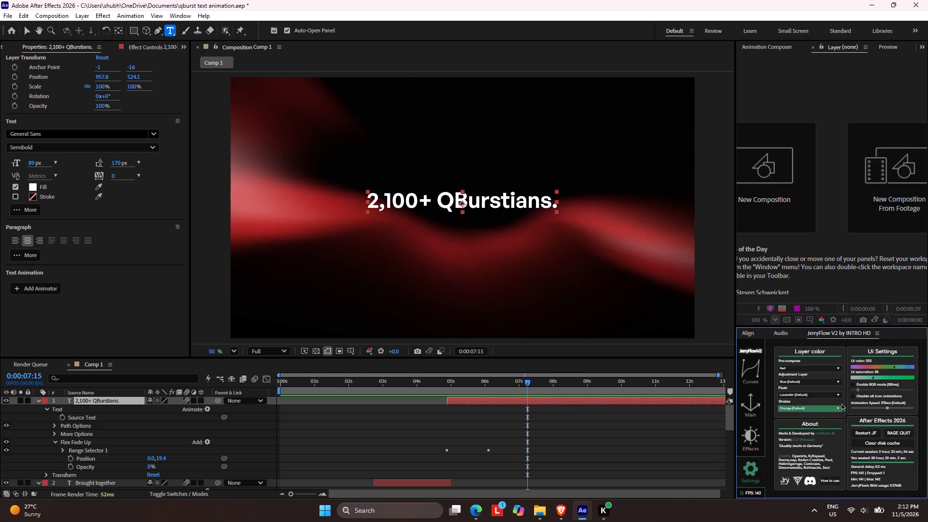
left_click_drag(891, 367, 870, 370)
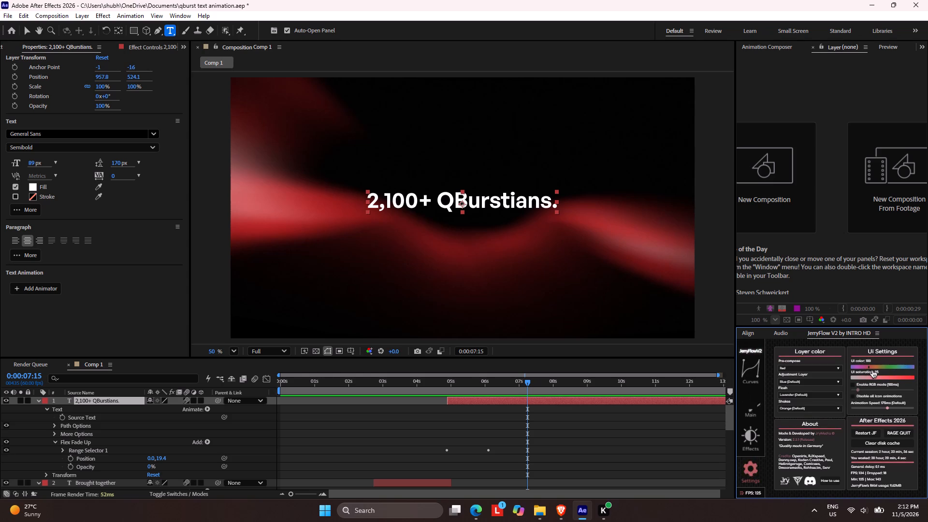
left_click_drag(870, 370, 870, 370)
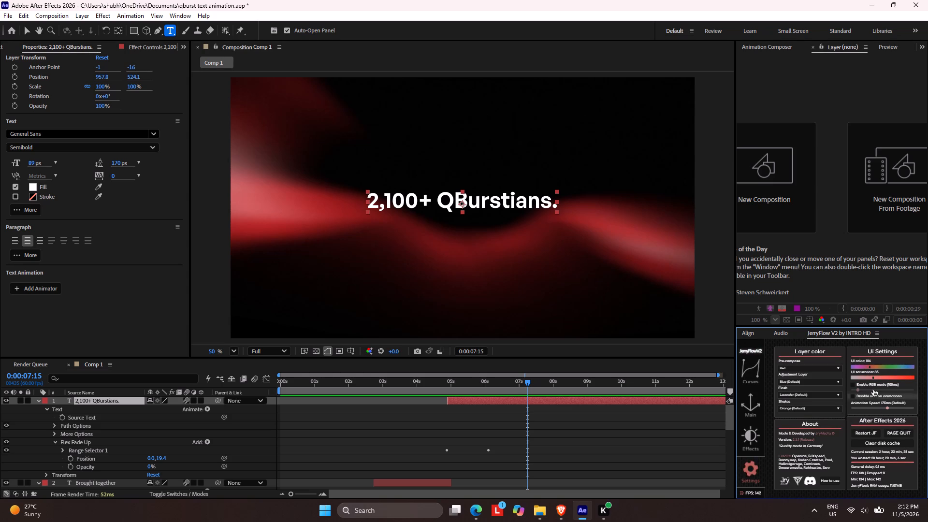
left_click_drag(872, 378, 922, 381)
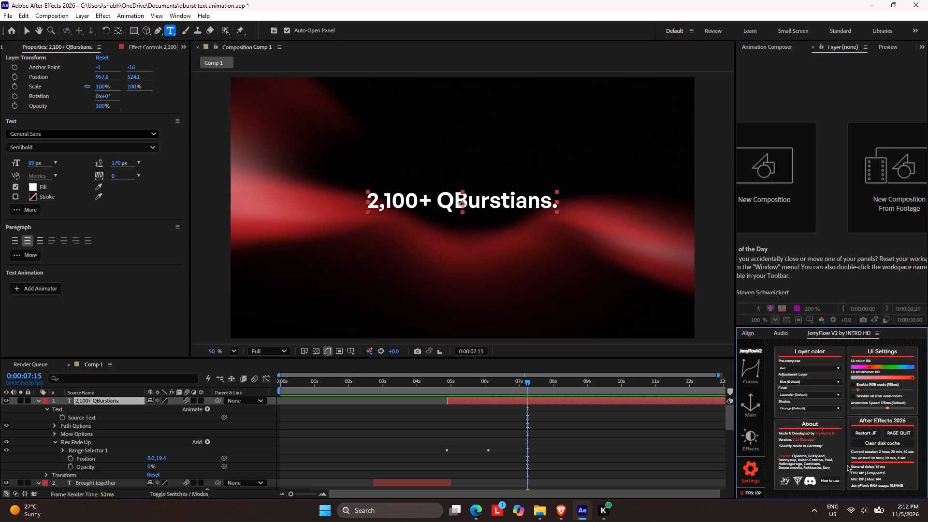
left_click(750, 471)
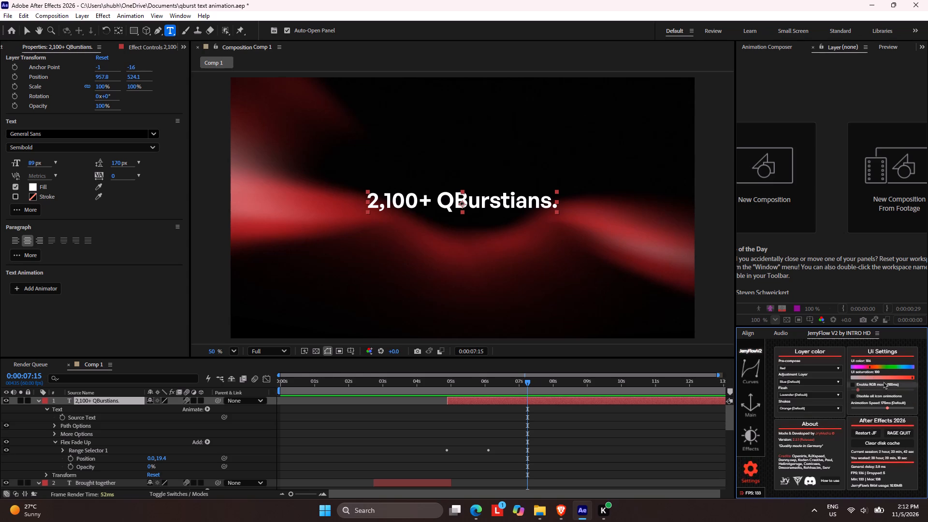
left_click_drag(911, 377, 913, 379)
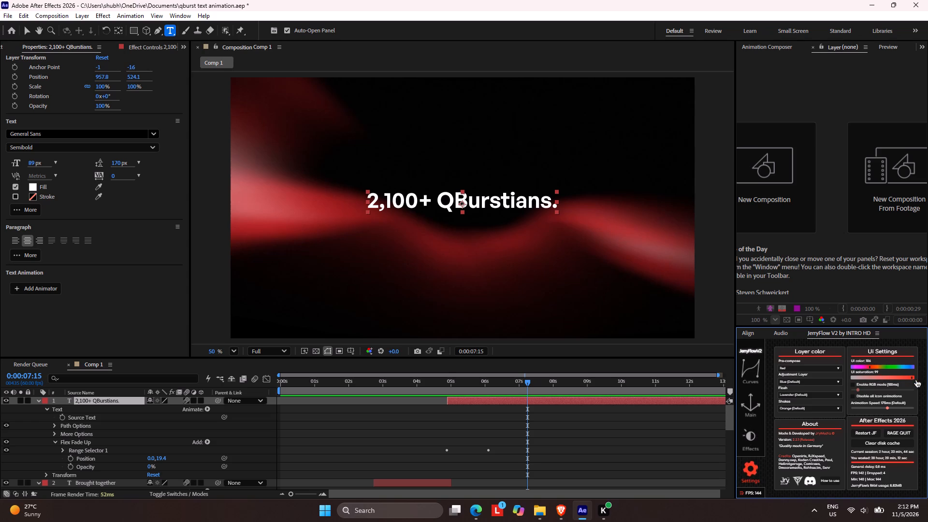
left_click_drag(913, 379, 916, 380)
left_click(867, 367)
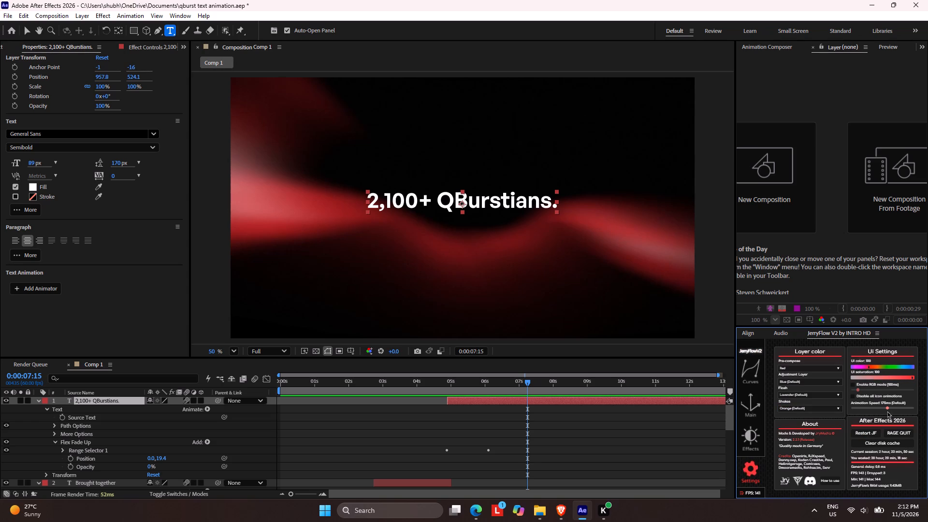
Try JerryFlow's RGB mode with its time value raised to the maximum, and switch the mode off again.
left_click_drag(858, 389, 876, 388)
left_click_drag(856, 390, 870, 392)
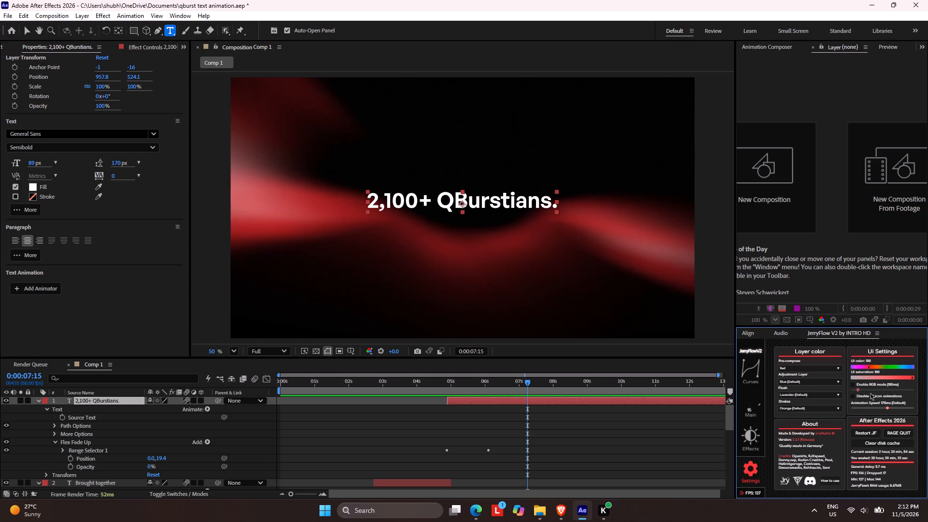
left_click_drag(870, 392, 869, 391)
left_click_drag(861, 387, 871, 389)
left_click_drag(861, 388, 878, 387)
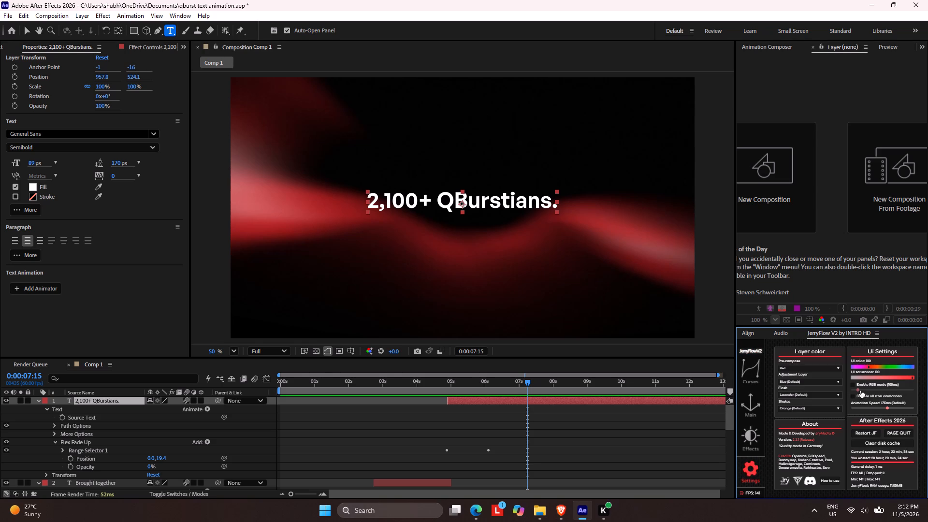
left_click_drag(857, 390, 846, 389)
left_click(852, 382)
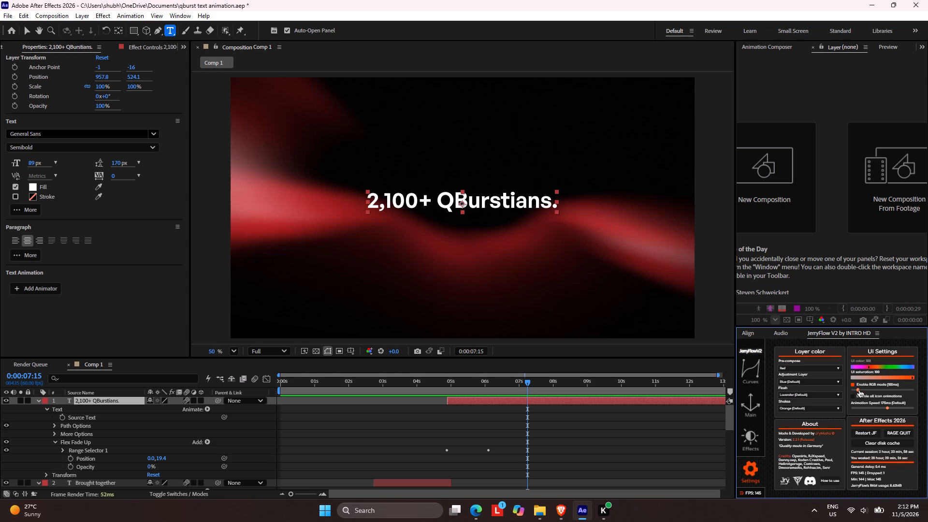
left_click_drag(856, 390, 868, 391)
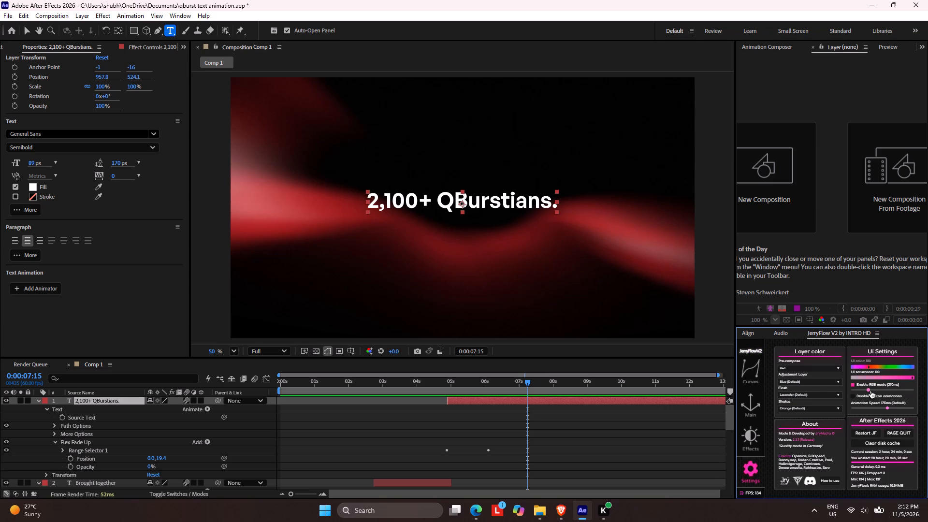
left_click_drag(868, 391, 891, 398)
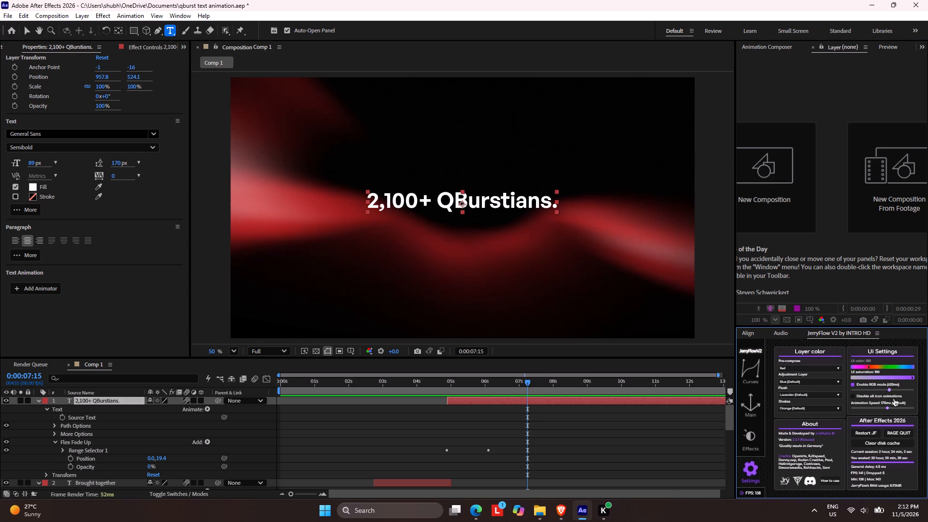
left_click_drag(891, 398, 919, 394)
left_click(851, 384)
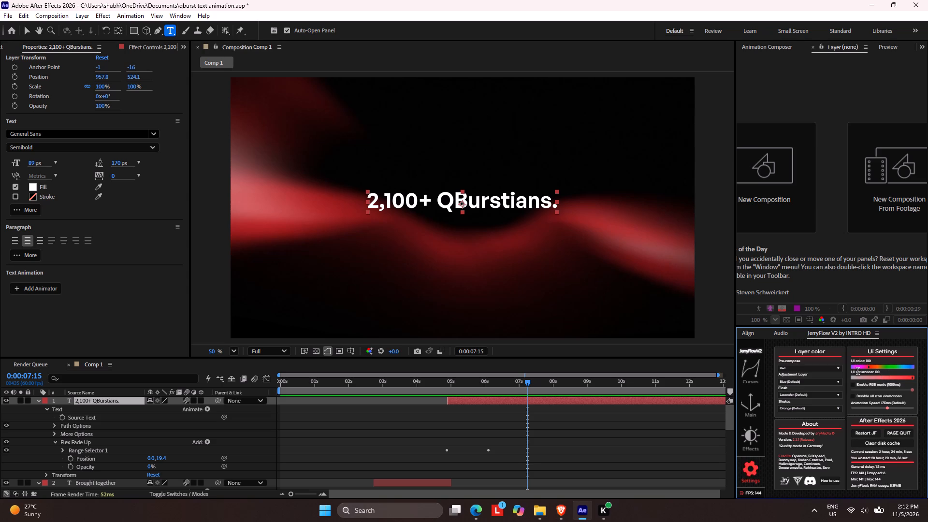
Check JerryFlow's Instant Curve editor and its Main tools page.
left_click(742, 377)
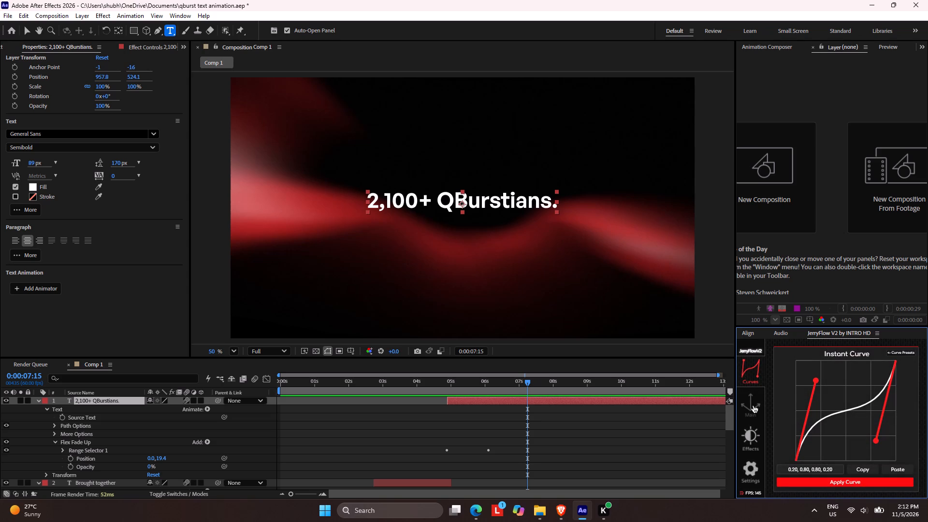
left_click(749, 405)
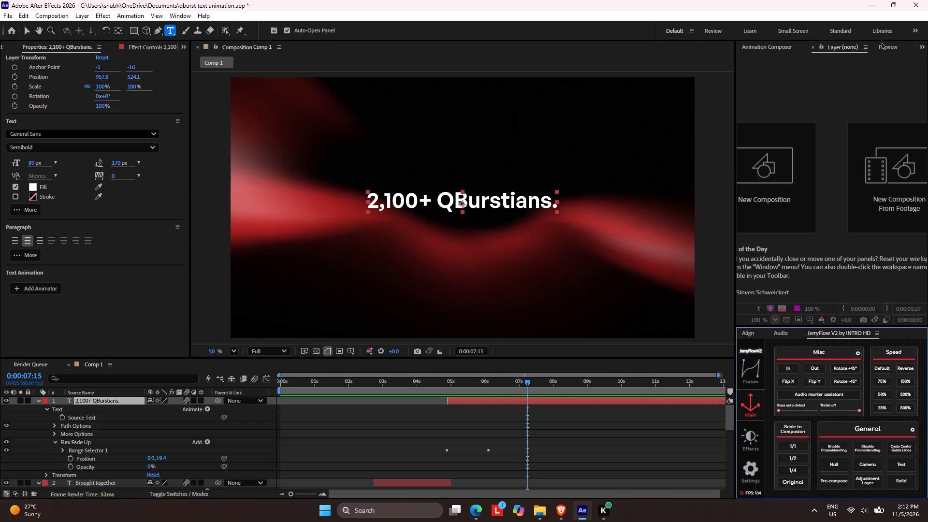
Bring up the Flex GUI plugin, widen its panel column and collapse the Fade Up preset.
left_click(926, 47)
left_click(895, 91)
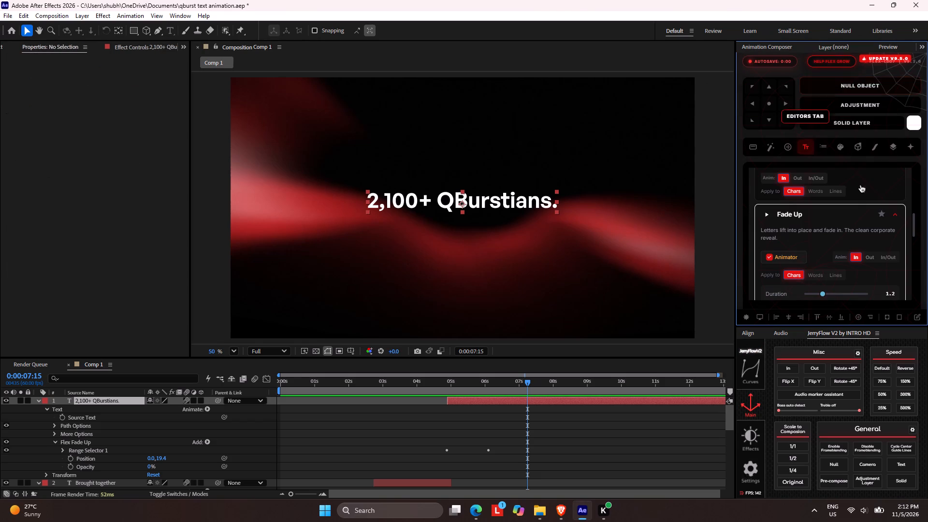
left_click_drag(735, 194, 720, 197)
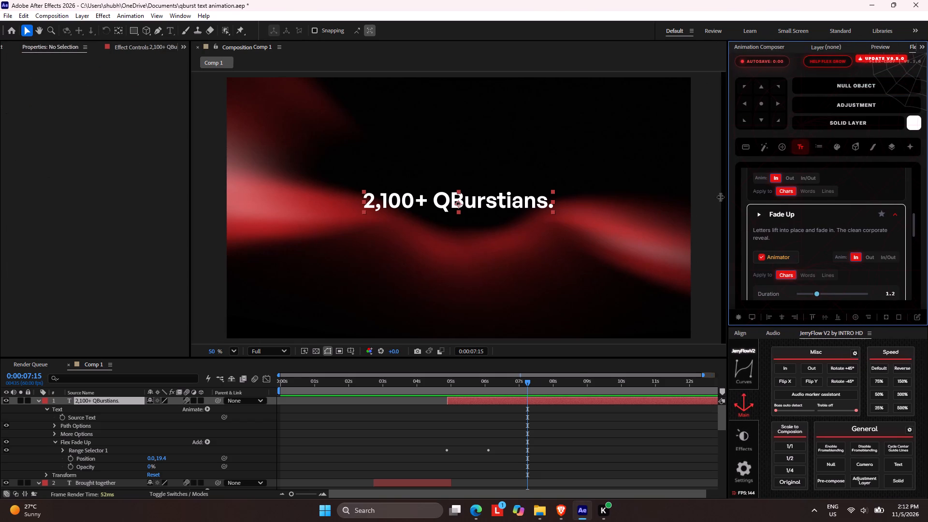
left_click_drag(720, 197, 713, 195)
left_click(777, 216)
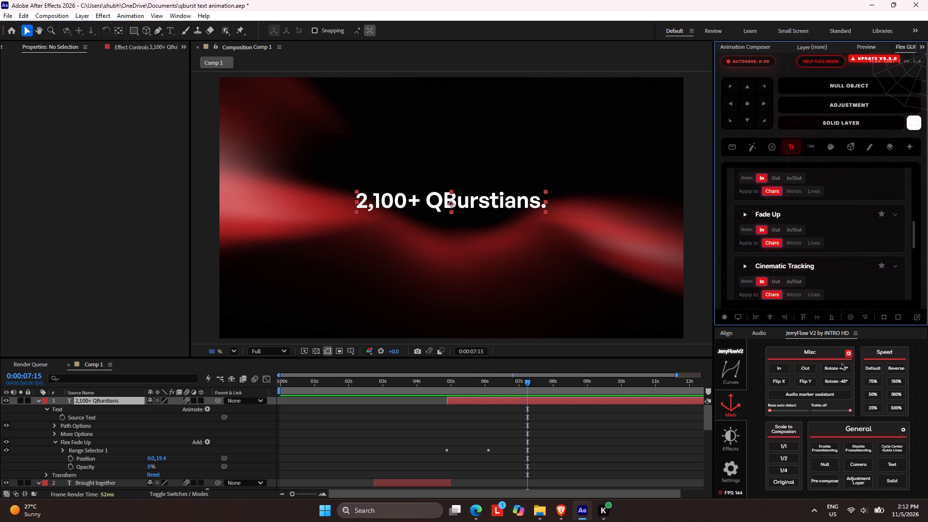
left_click(734, 147)
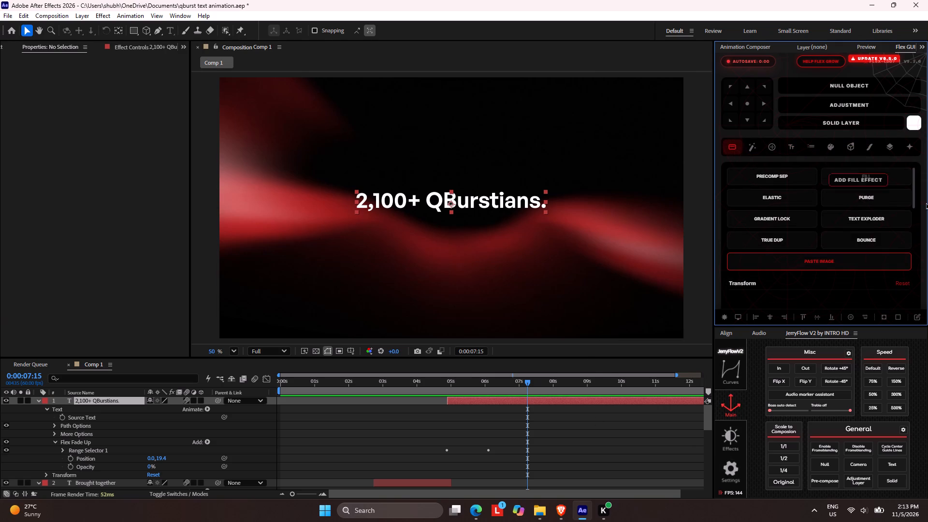
left_click(747, 147)
left_click(772, 143)
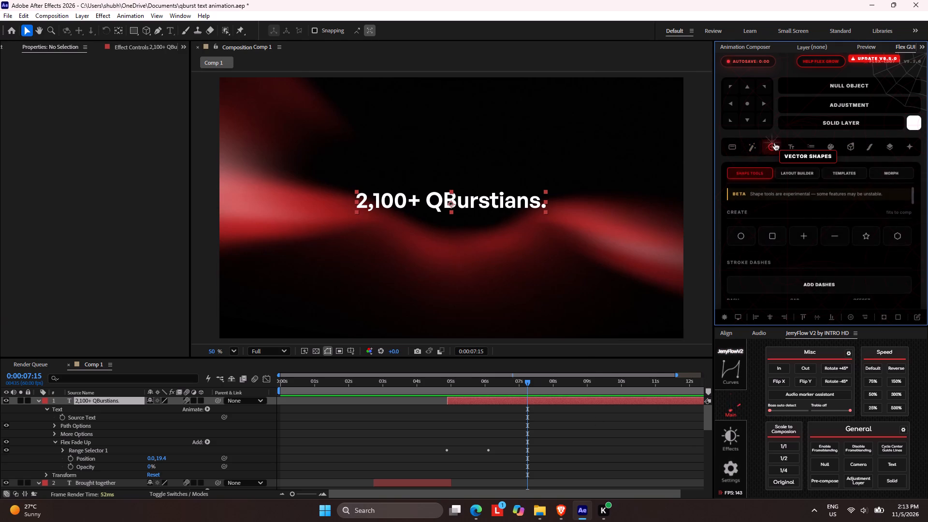
left_click(806, 145)
left_click(788, 145)
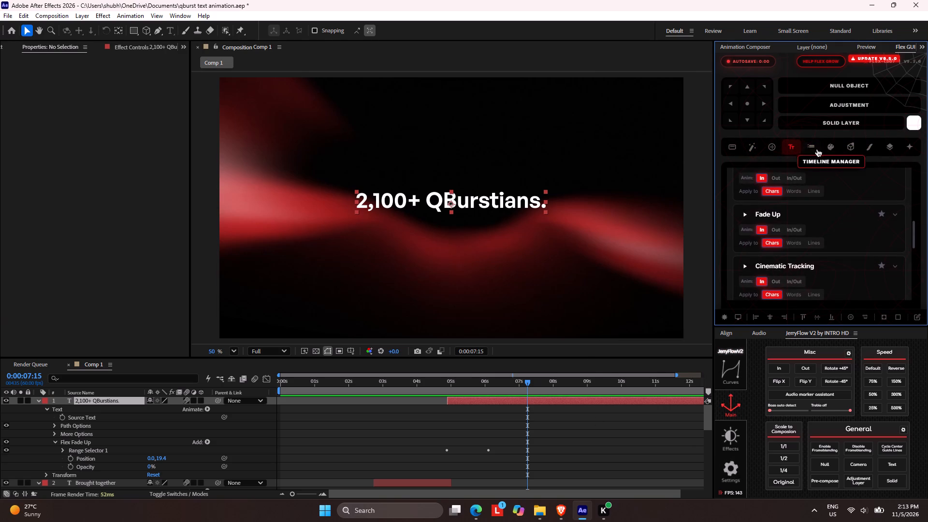
left_click(836, 147)
left_click(856, 147)
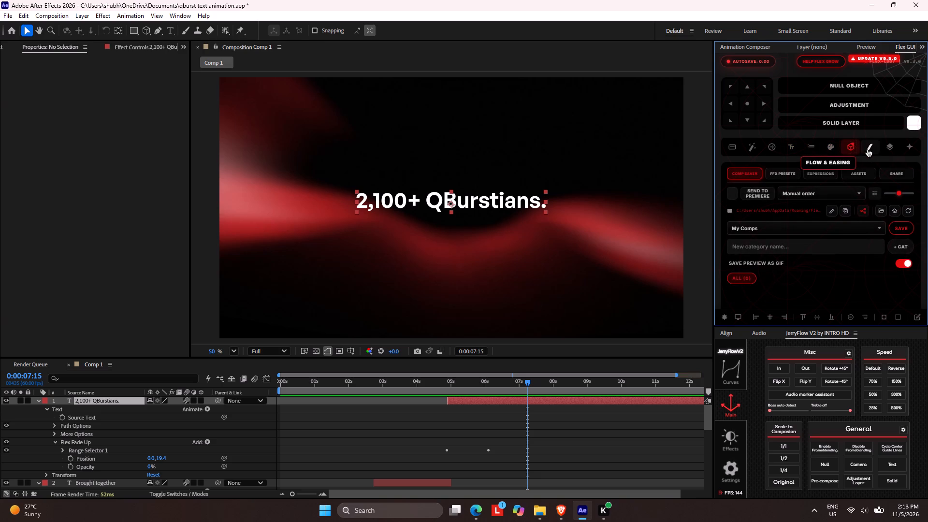
left_click(874, 149)
left_click(886, 150)
left_click(860, 147)
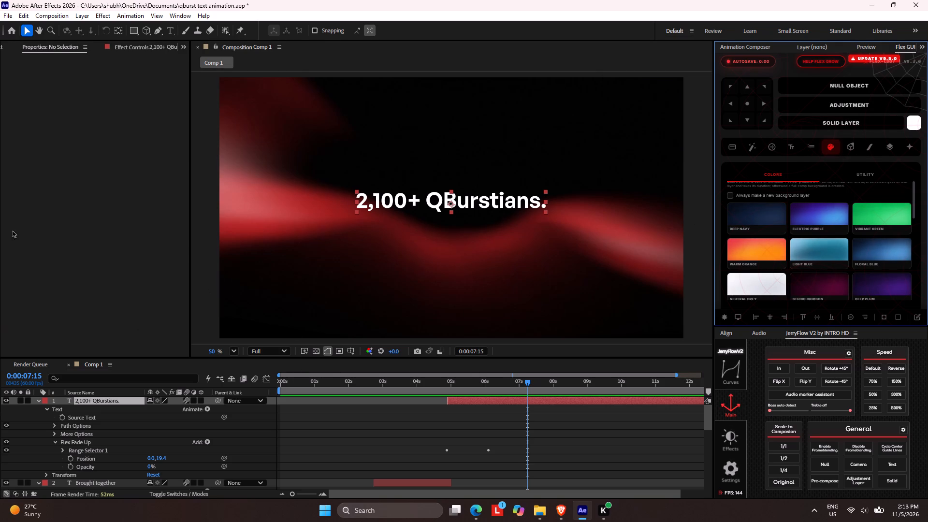
Select the Brought together text layer beneath the 2,100+ QBurstians. layer in the timeline.
left_click(112, 401)
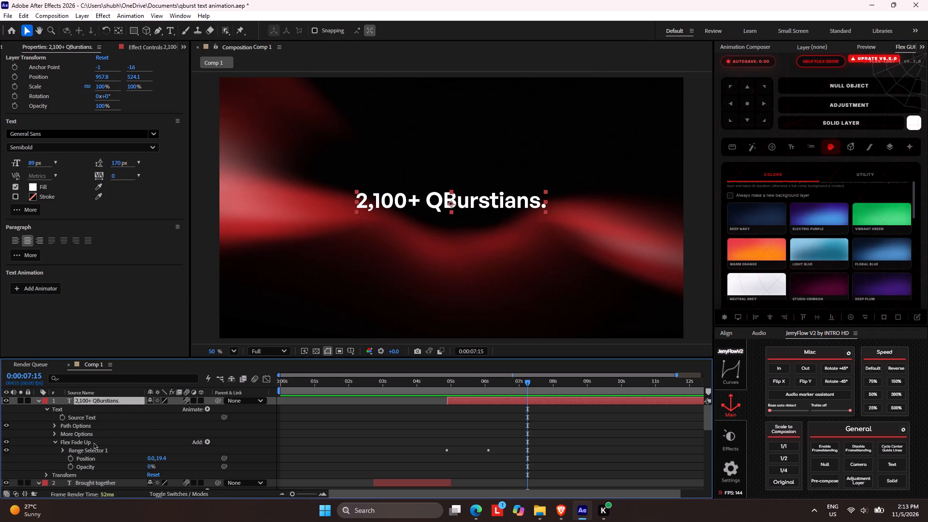
left_click(85, 456)
left_click(85, 422)
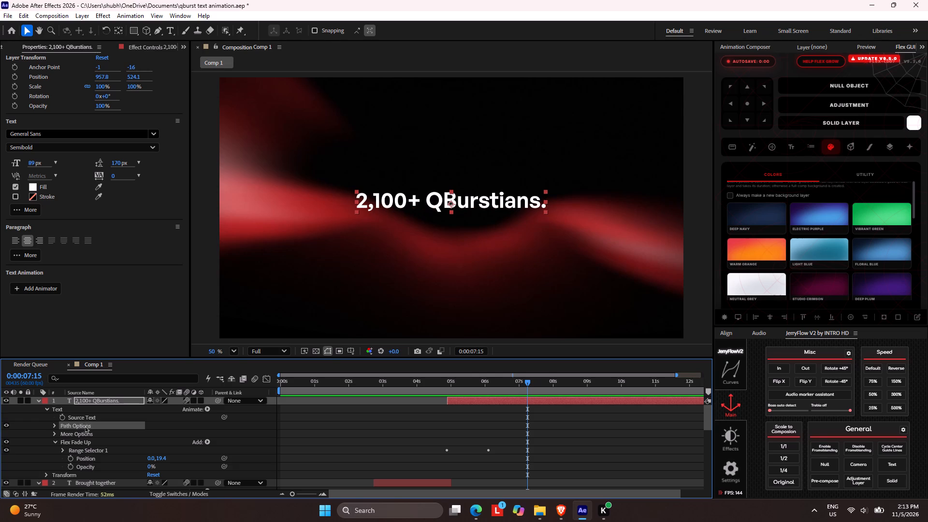
scroll(83, 444, "down", 2)
left_click(94, 434)
scroll(97, 432, "up", 4)
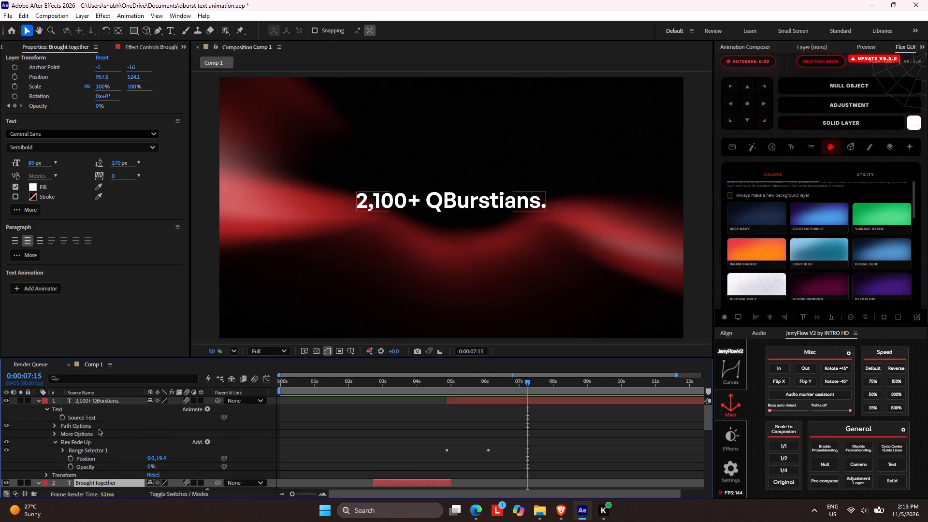
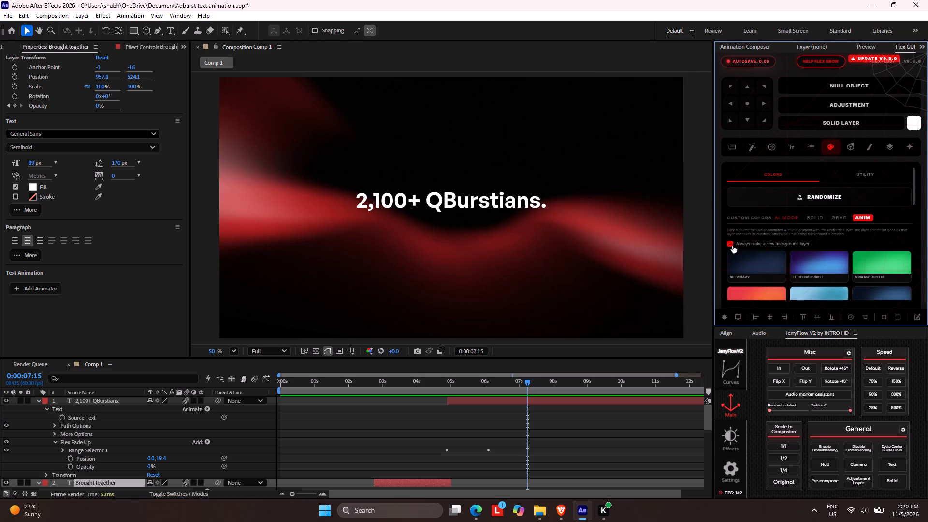
left_click(730, 246)
scroll(826, 246, "down", 11)
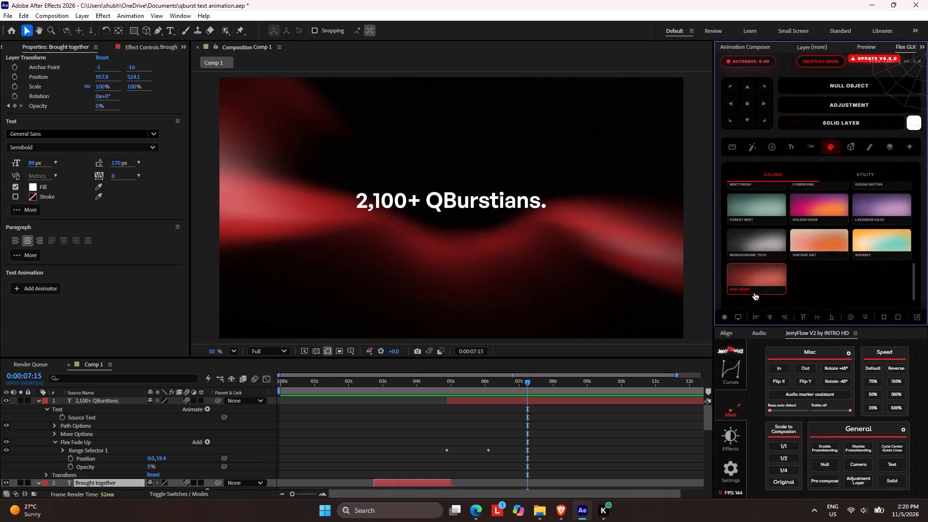
scroll(863, 263, "up", 9)
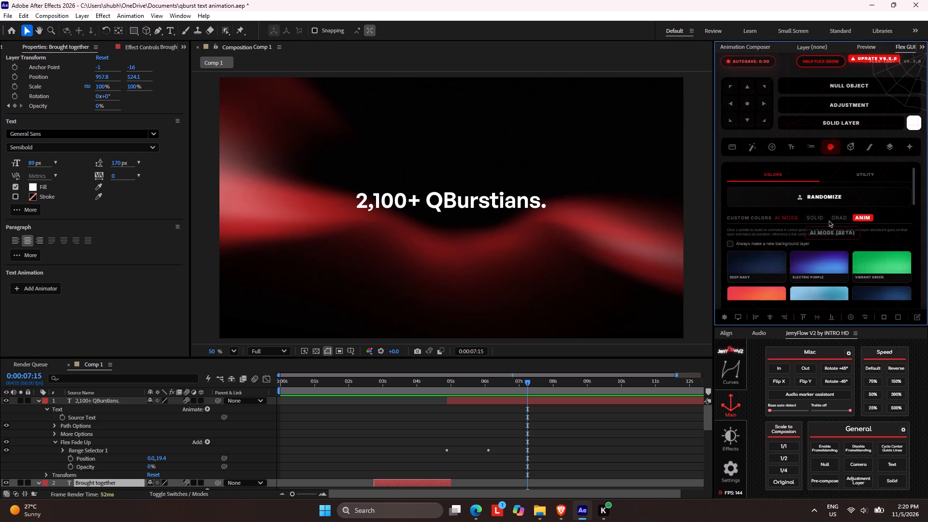
left_click(865, 174)
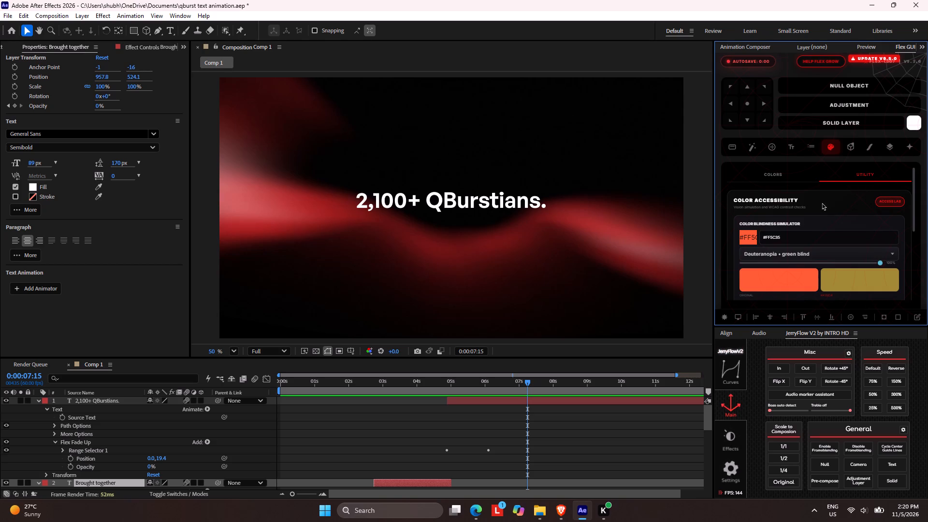
scroll(813, 223, "down", 11)
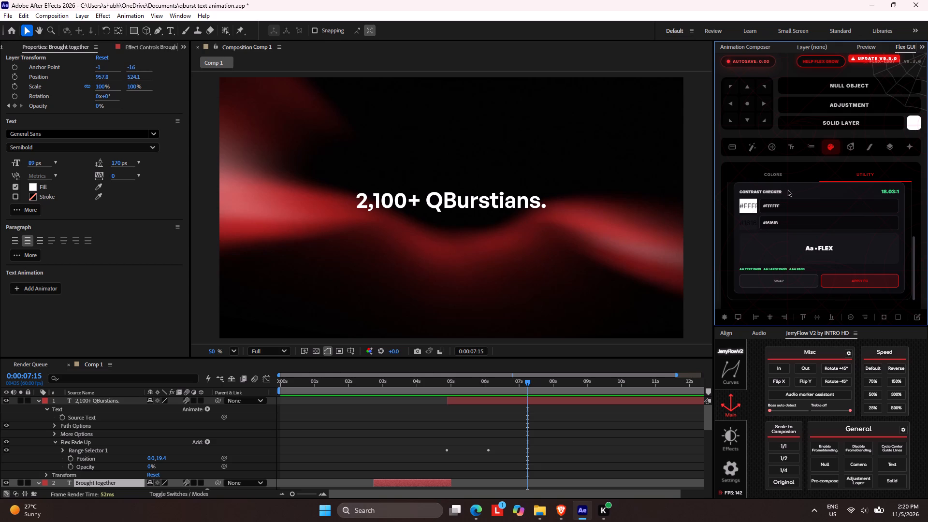
left_click(773, 178)
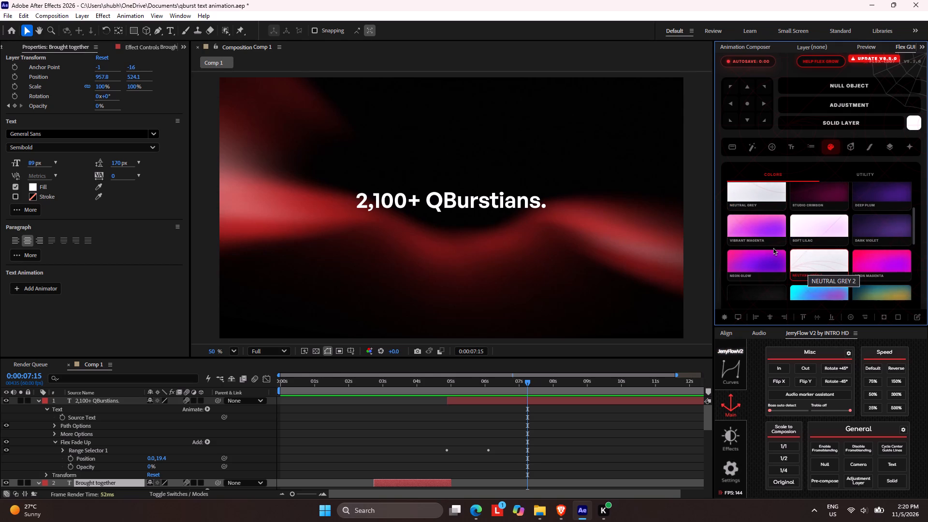
Shift the closing Offset keyframes of both range selectors on the 22 Years of QBursting layer about 0.6 seconds later, ending near 0:00:02:22.
left_click_drag(343, 383, 342, 378)
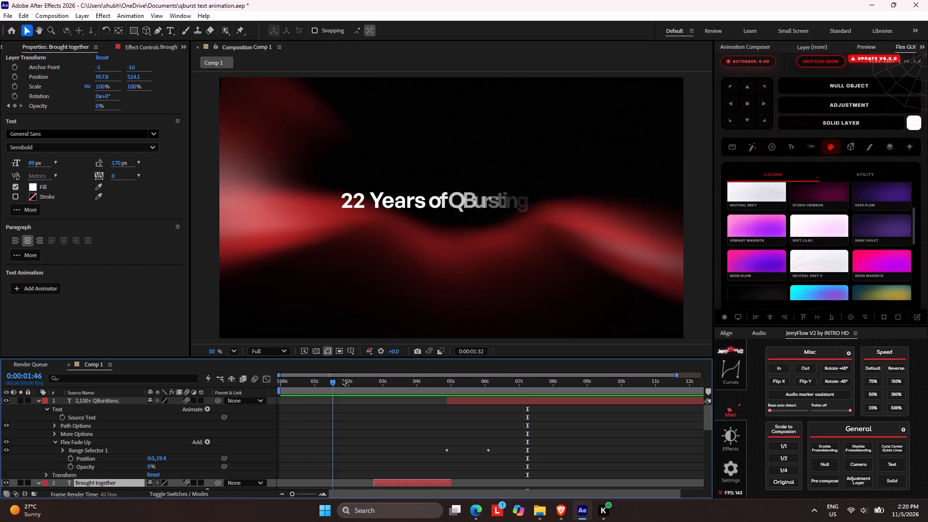
left_click_drag(342, 378, 316, 379)
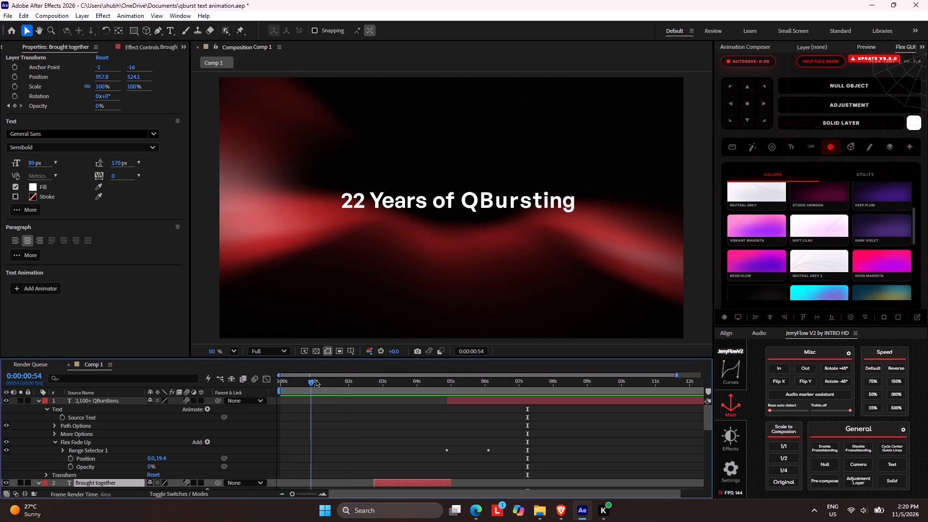
left_click_drag(316, 379, 326, 378)
left_click_drag(705, 416, 704, 421)
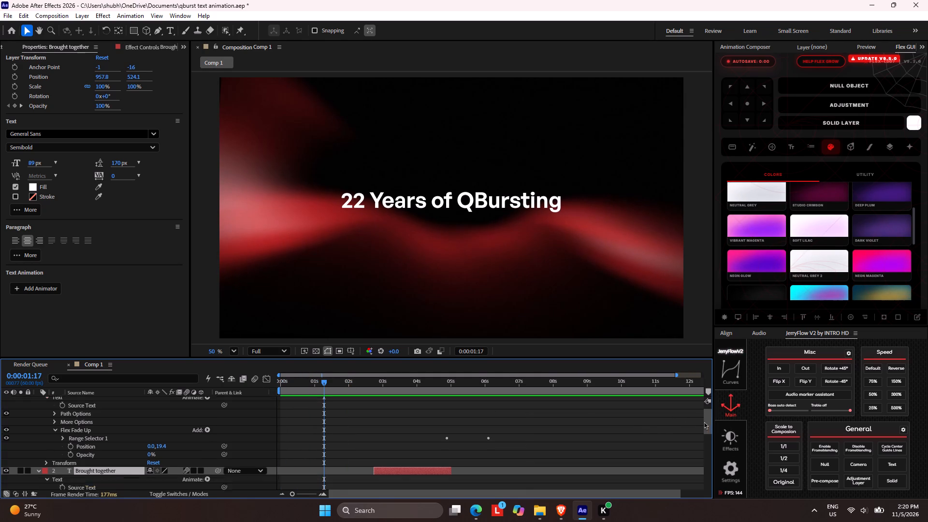
left_click_drag(704, 421, 692, 486)
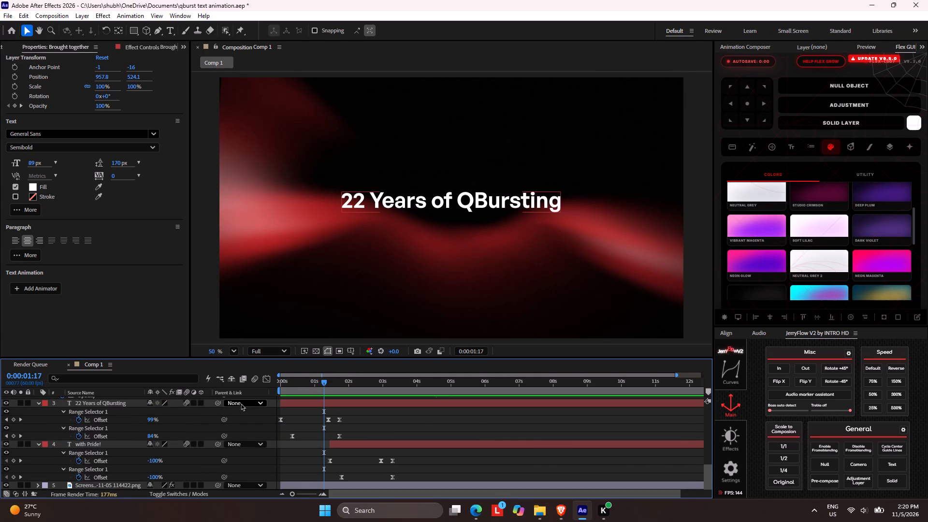
left_click_drag(366, 415, 320, 439)
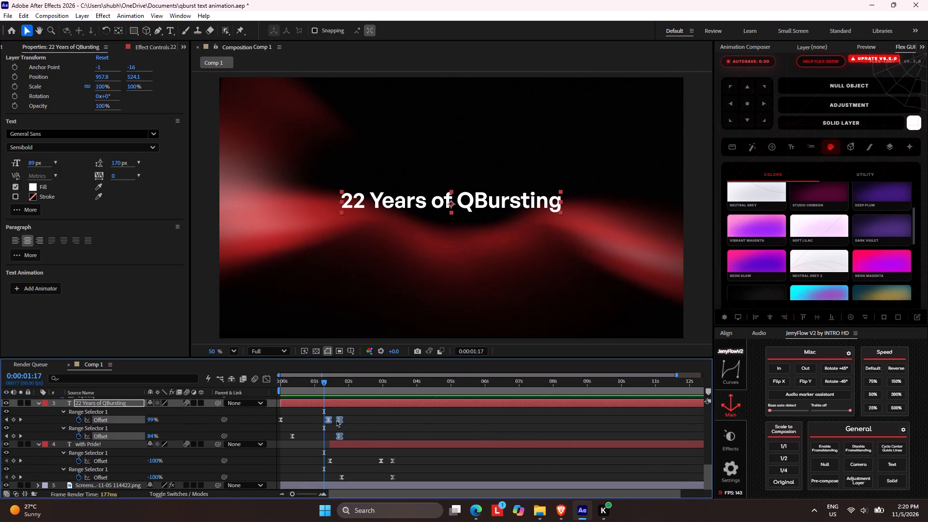
left_click_drag(342, 419, 334, 425)
left_click_drag(357, 411, 321, 434)
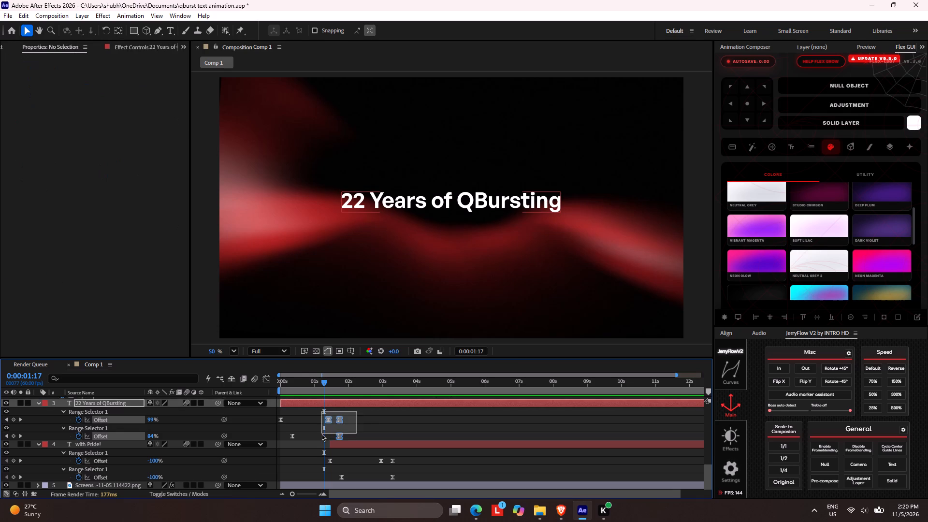
left_click_drag(321, 434, 321, 435)
left_click_drag(340, 418, 362, 418)
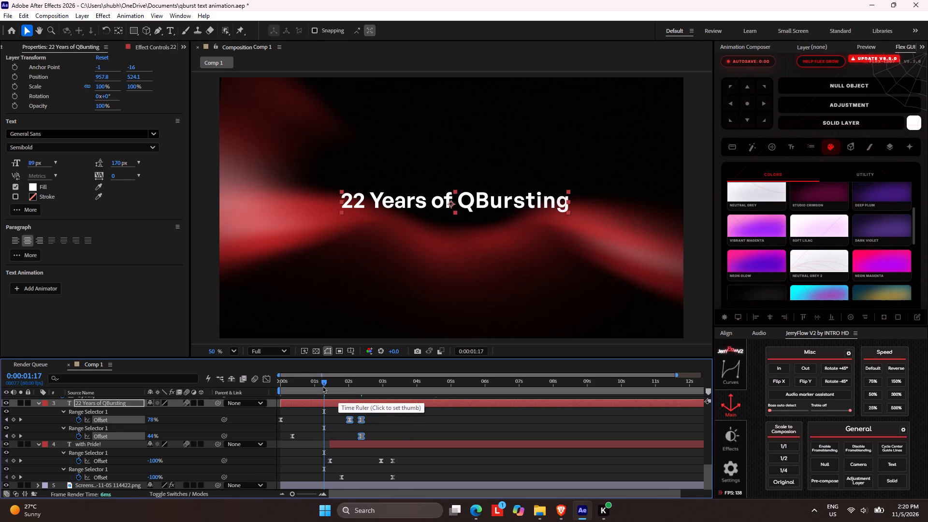
Slide the with Pride! layer later in the timeline so it starts at about 0:00:02:11, as 22 Years of QBursting disappears.
left_click_drag(322, 383, 329, 383)
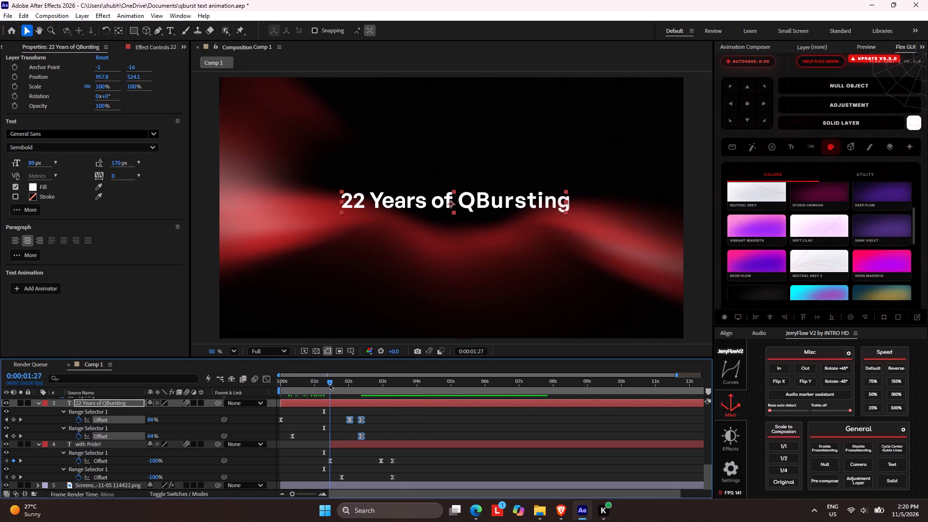
left_click_drag(329, 383, 351, 390)
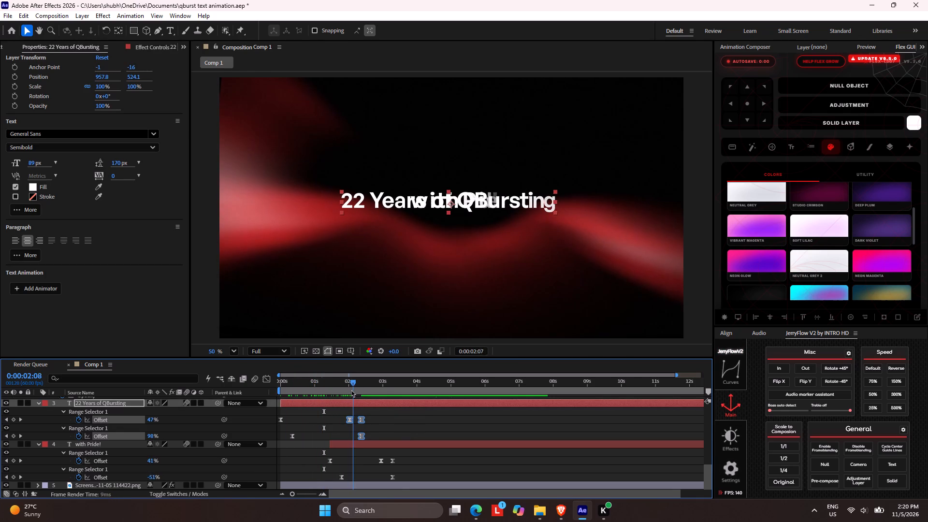
left_click_drag(351, 390, 358, 393)
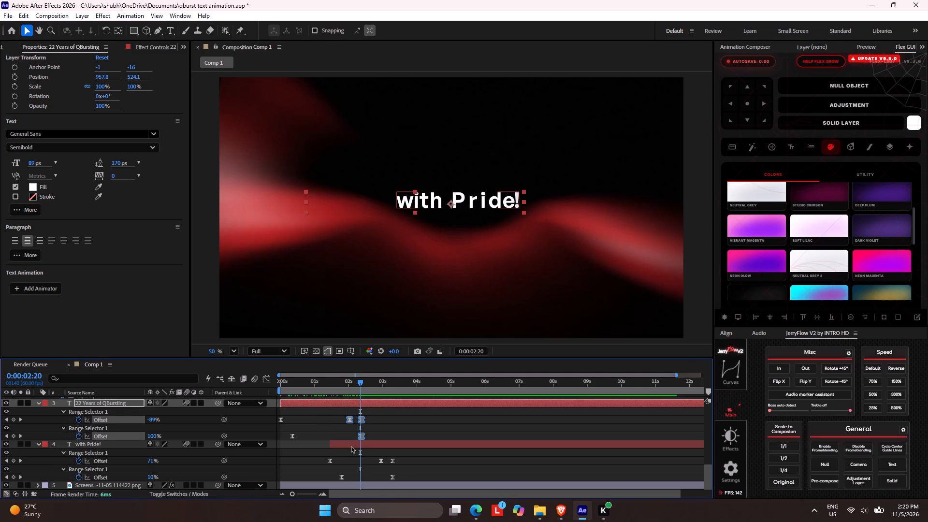
left_click_drag(351, 446, 377, 448)
Collapse the Brought together and with Pride! layers, and slide Brought together later to start at about 0:00:03:48.
left_click_drag(358, 383, 351, 382)
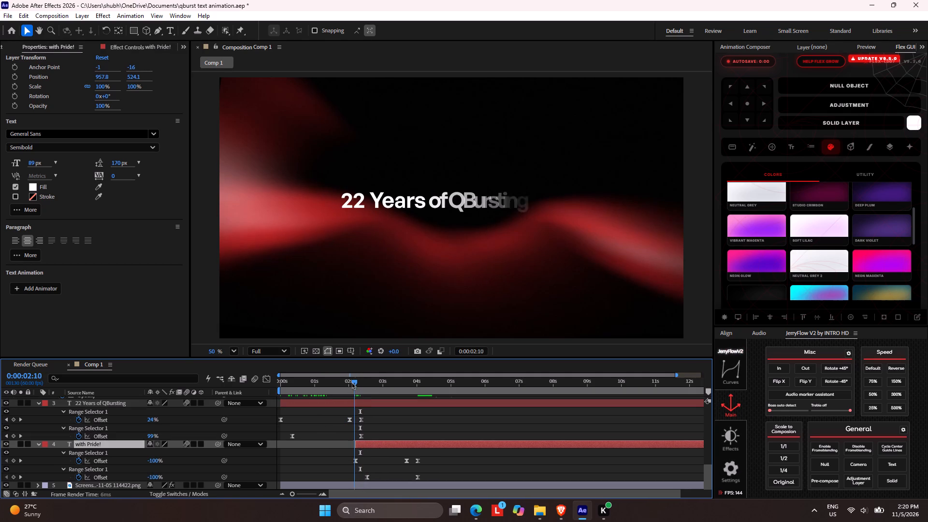
left_click_drag(351, 382, 371, 393)
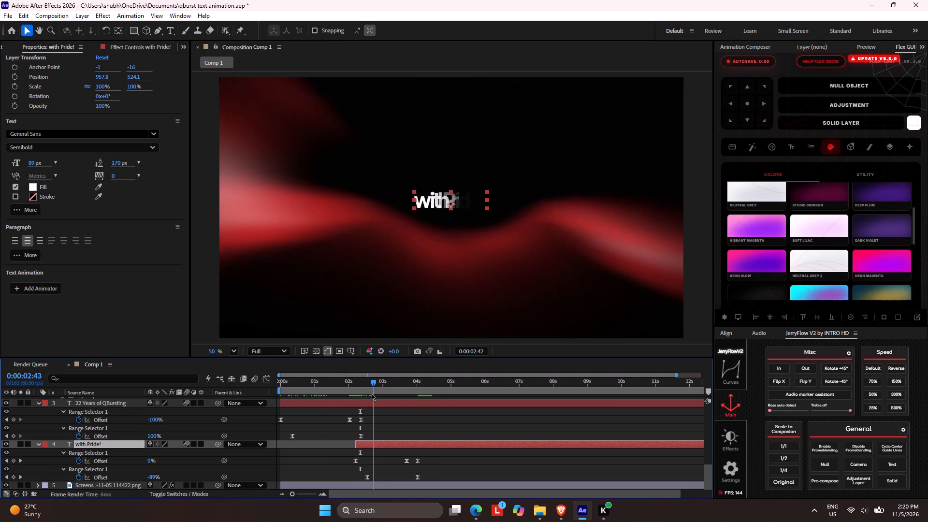
left_click_drag(371, 393, 403, 404)
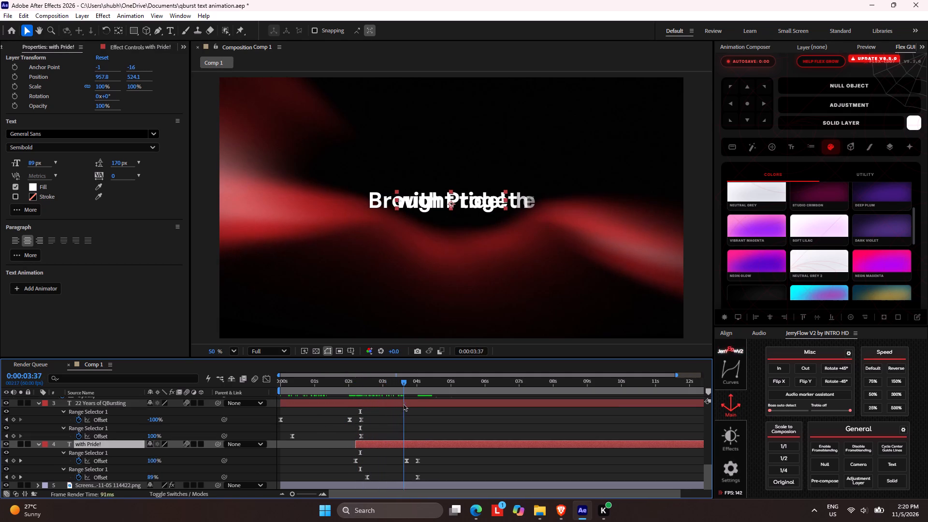
left_click_drag(403, 404, 332, 413)
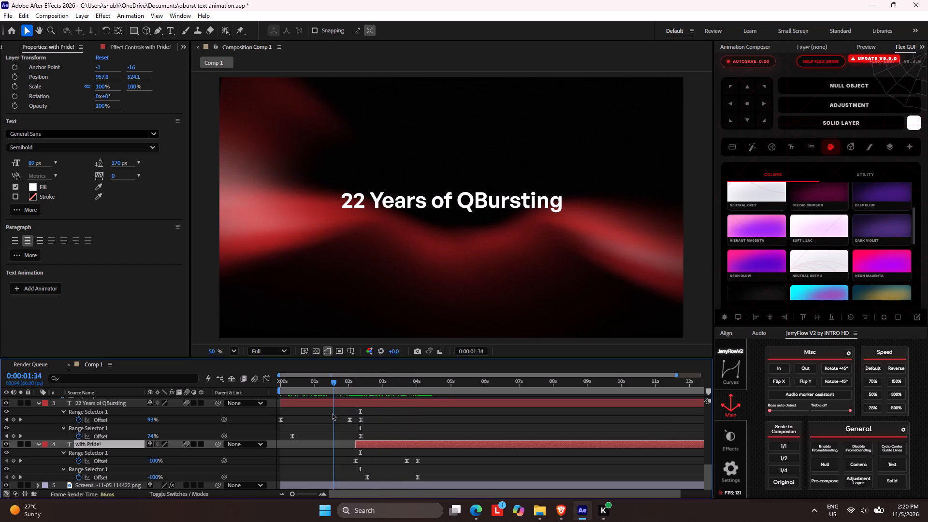
left_click_drag(332, 413, 409, 418)
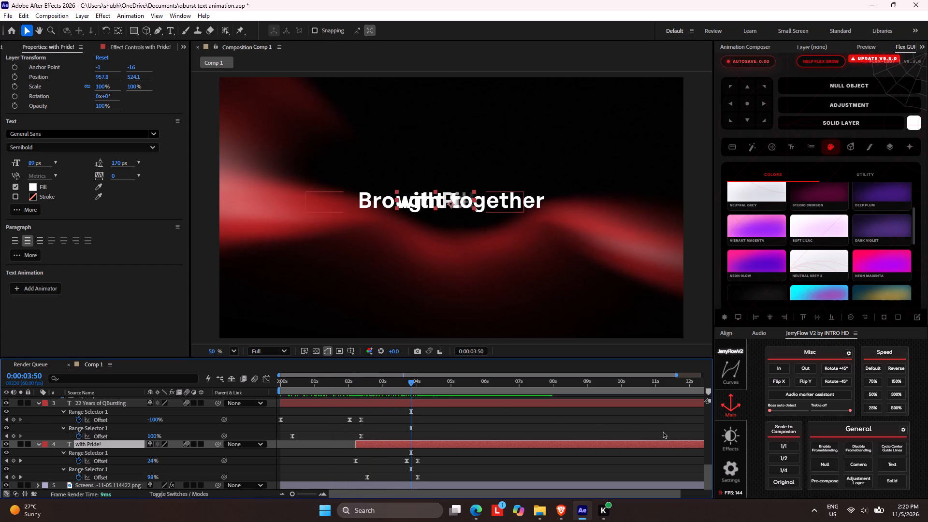
left_click_drag(706, 475, 701, 460)
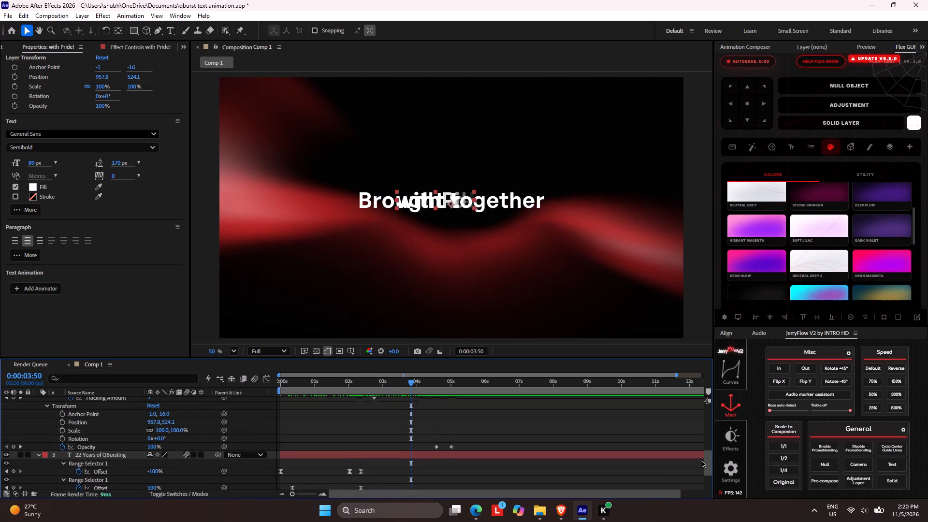
left_click_drag(701, 460, 694, 430)
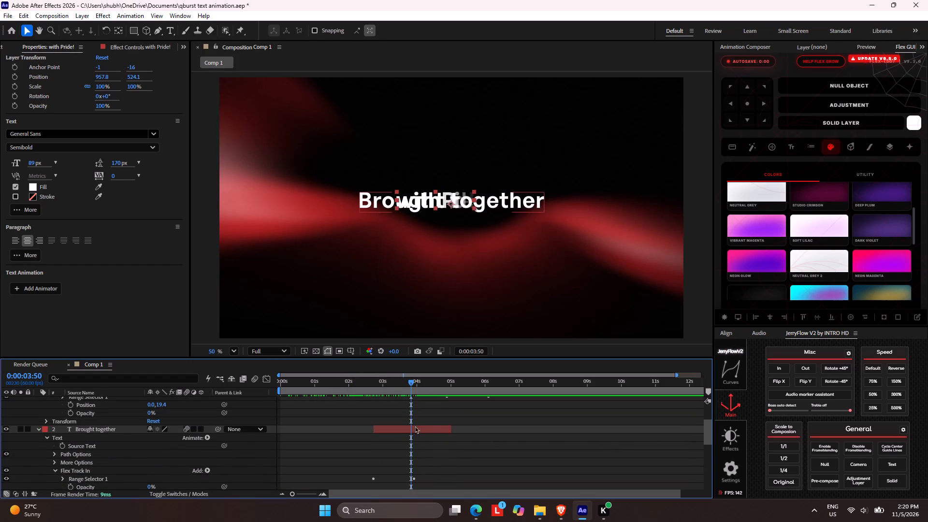
left_click(37, 429)
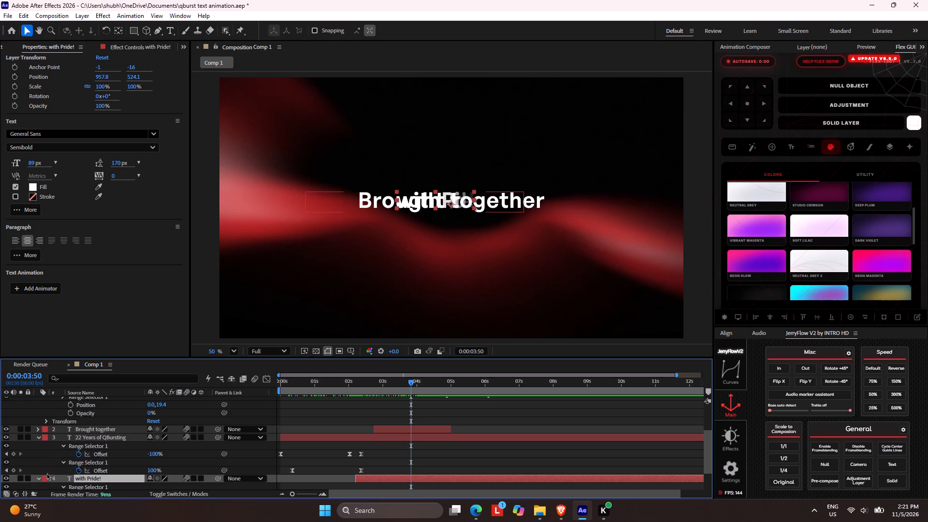
left_click(38, 478)
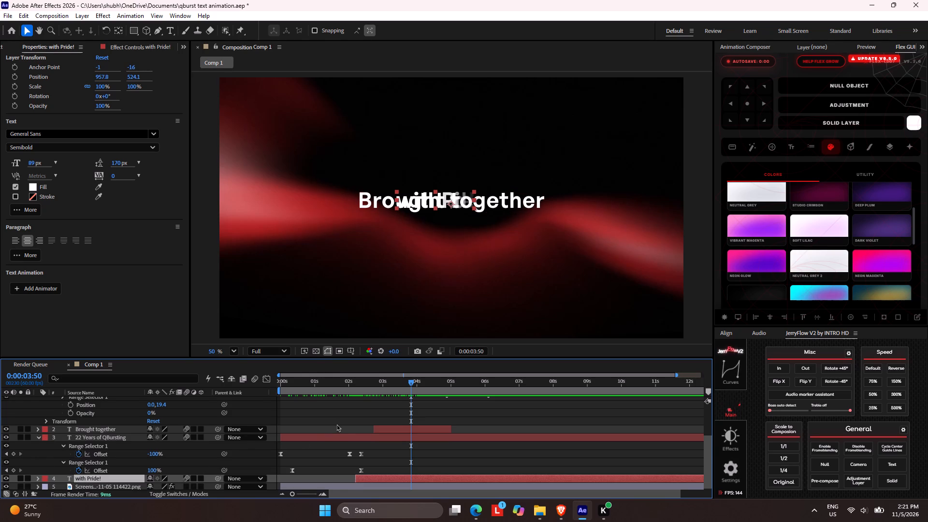
scroll(339, 426, "down", 2)
left_click_drag(391, 427, 424, 429)
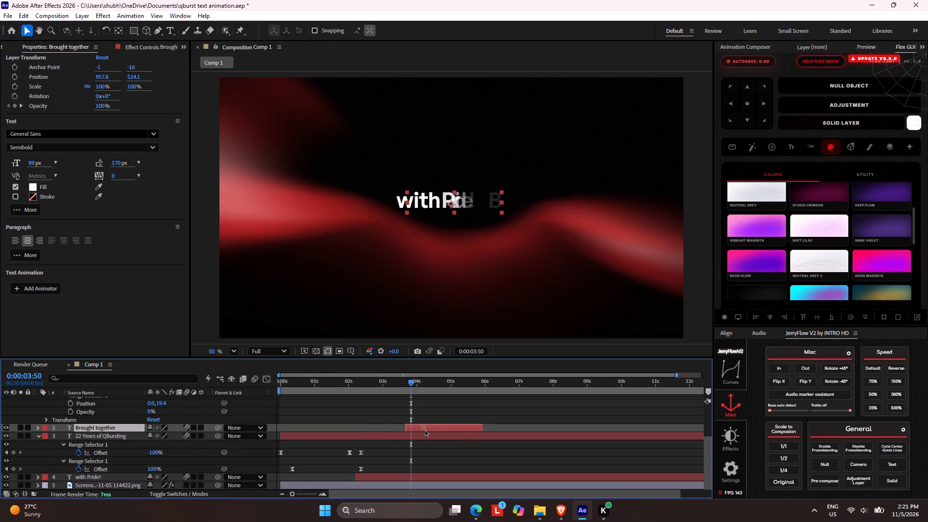
left_click_drag(424, 429, 427, 429)
Slide the 2,100+ QBurstians. layer later to start at about 0:00:05:55, near the end of the Brought together layer.
left_click_drag(411, 381, 413, 383)
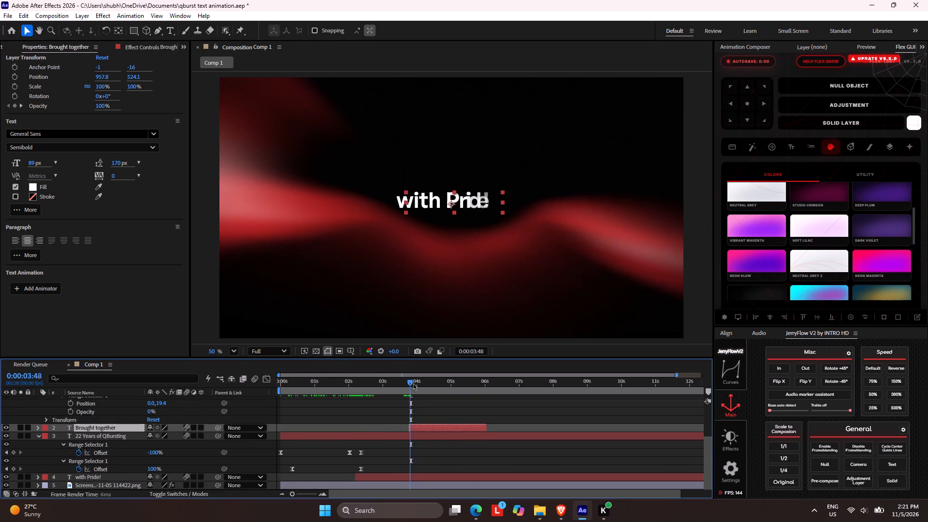
left_click_drag(413, 383, 471, 404)
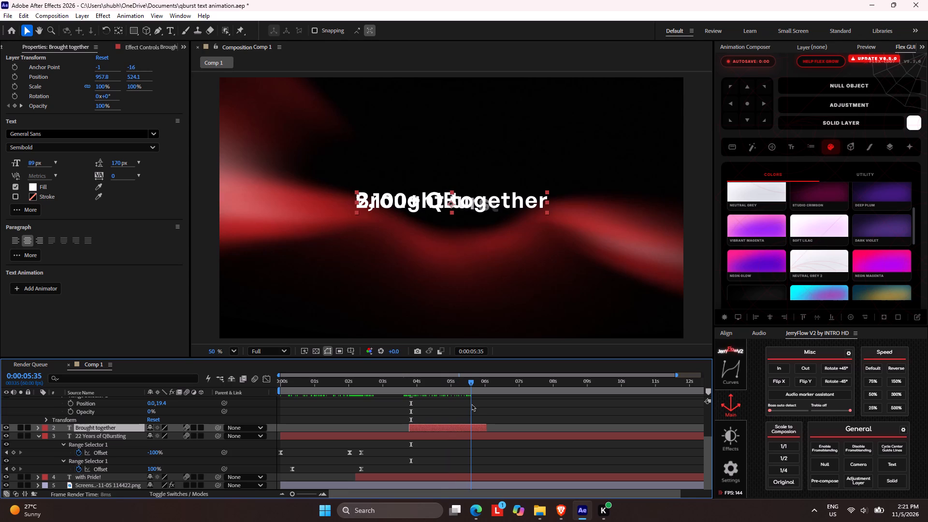
left_click_drag(471, 404, 462, 398)
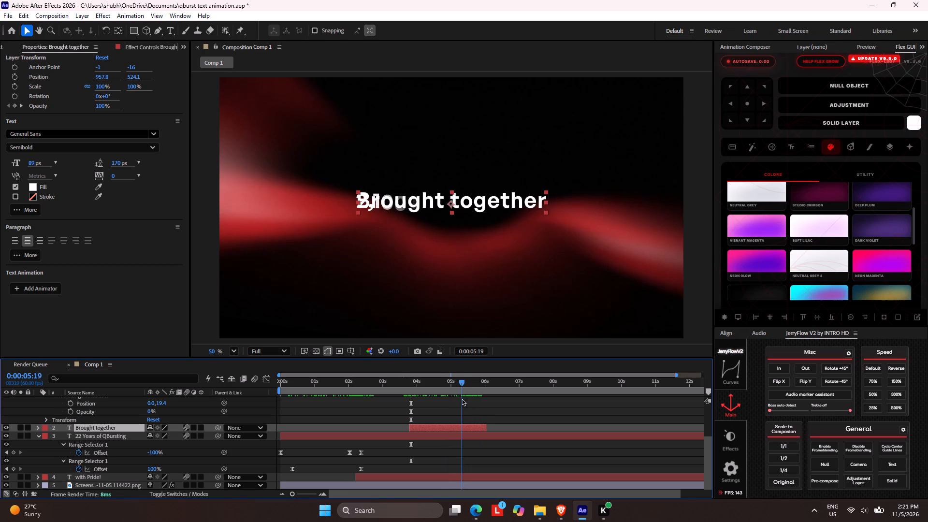
left_click_drag(462, 398, 459, 398)
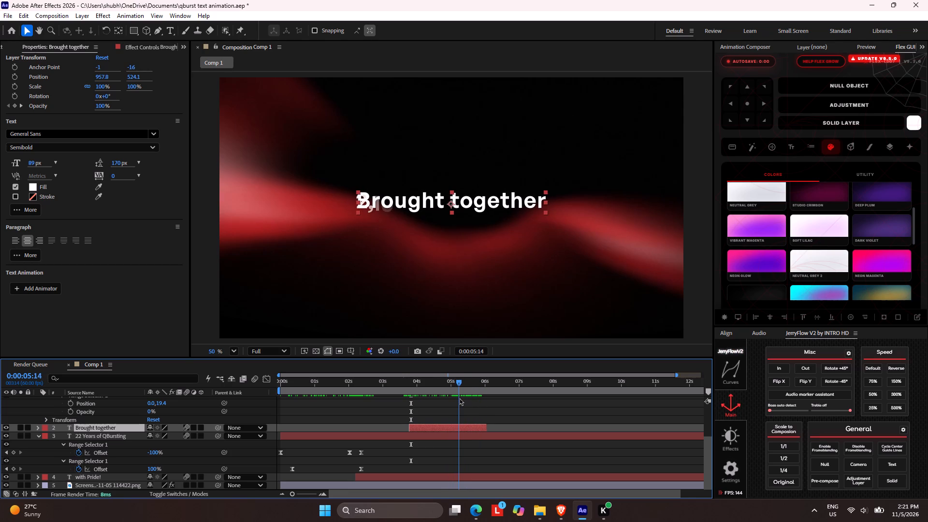
left_click_drag(459, 398, 457, 397)
left_click_drag(706, 462, 708, 440)
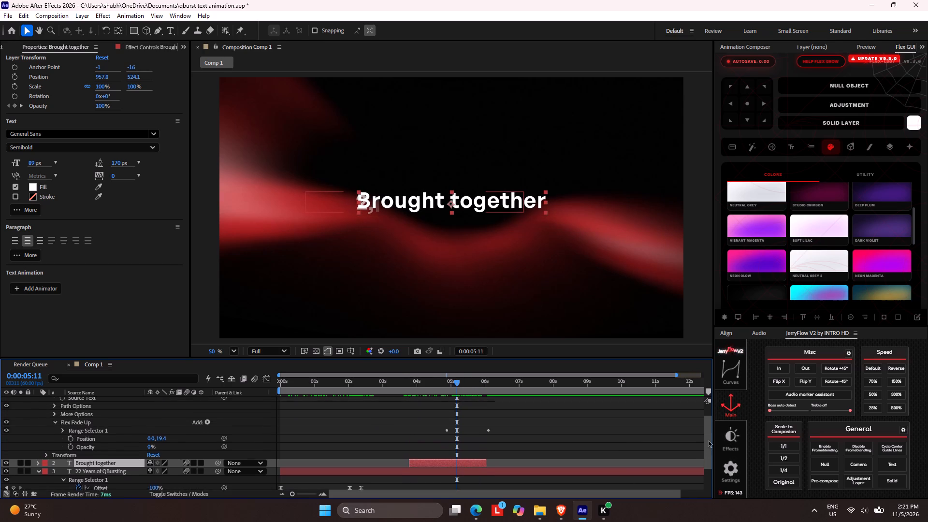
left_click_drag(708, 440, 710, 415)
left_click_drag(458, 383, 483, 388)
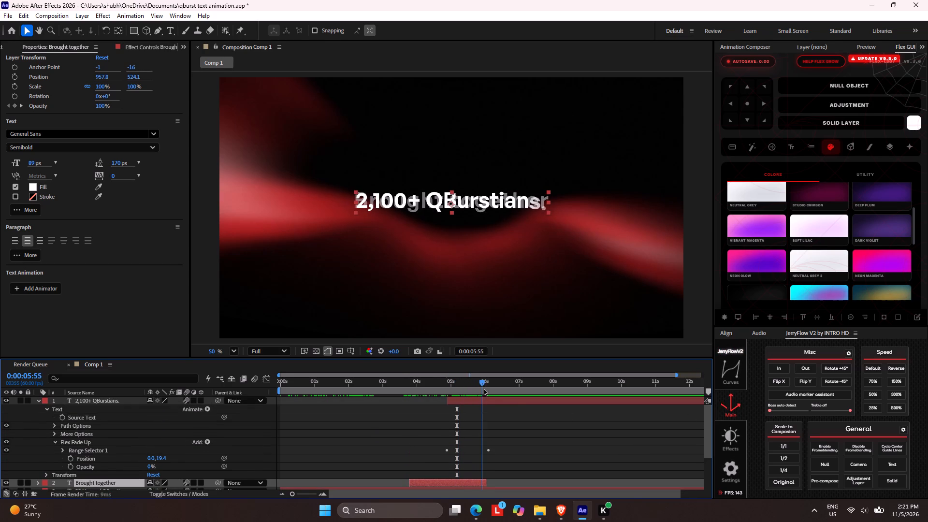
left_click_drag(483, 388, 486, 388)
left_click_drag(471, 400, 483, 405)
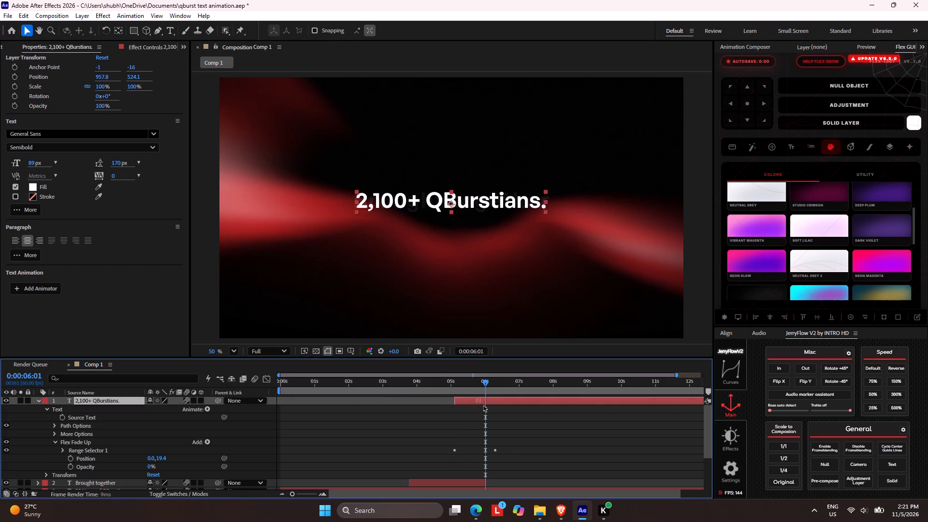
left_click_drag(483, 405, 506, 407)
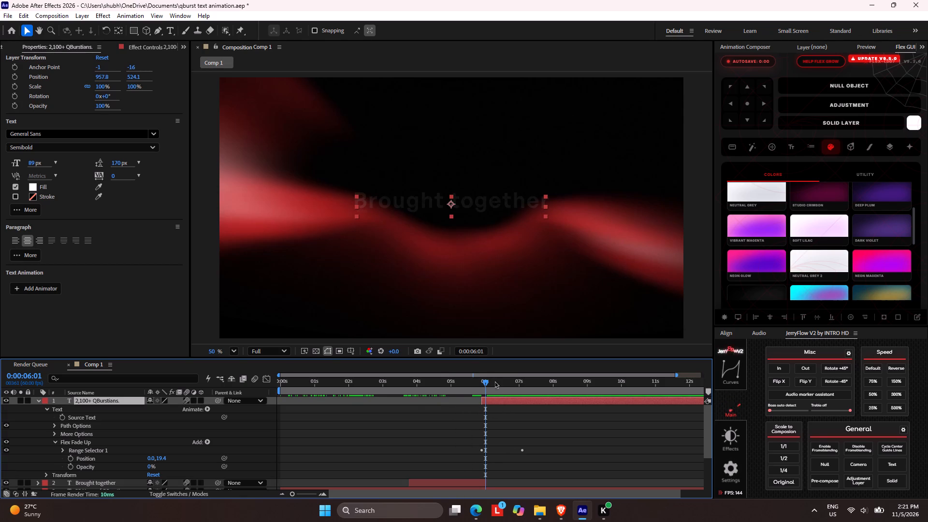
Preview the composition from the start and scrub through the text lines to examine the timing of each transition.
left_click(484, 374)
left_click_drag(487, 383, 487, 387)
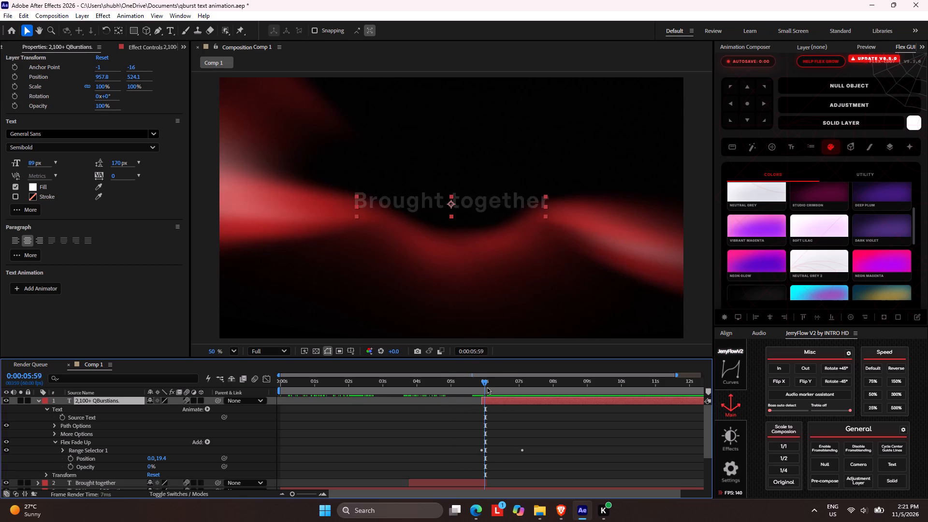
left_click_drag(487, 387, 513, 394)
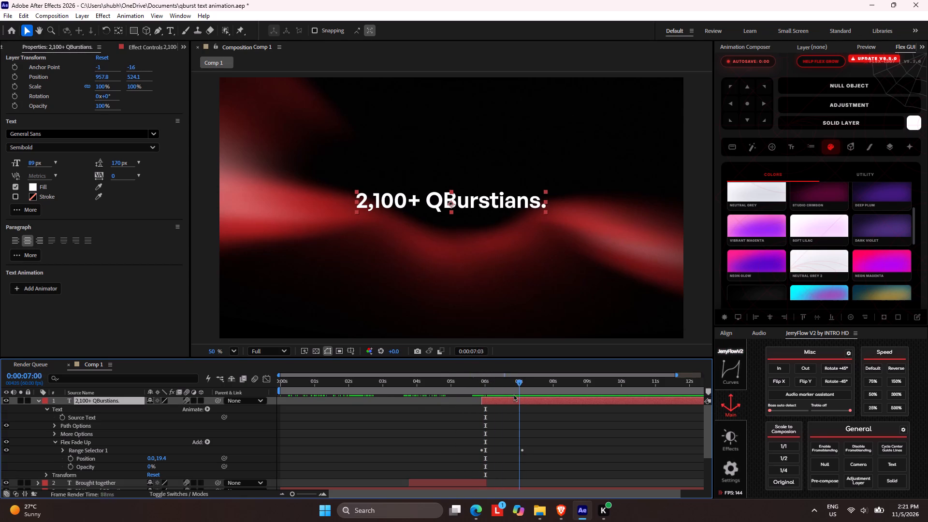
left_click_drag(513, 394, 170, 402)
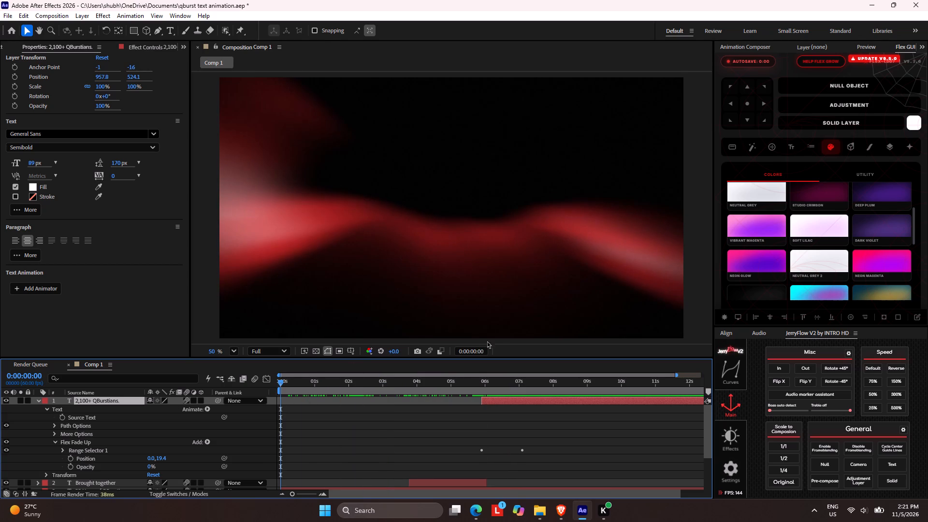
key("space")
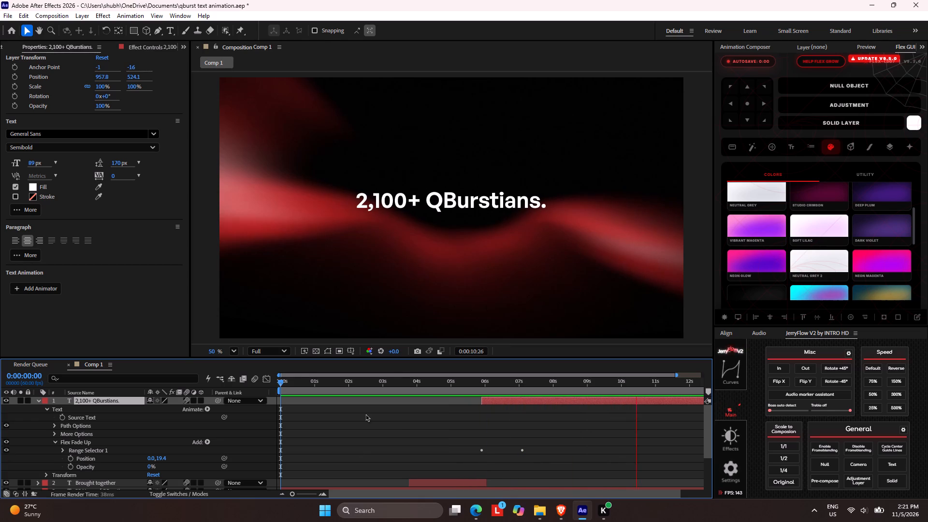
left_click_drag(429, 383, 264, 376)
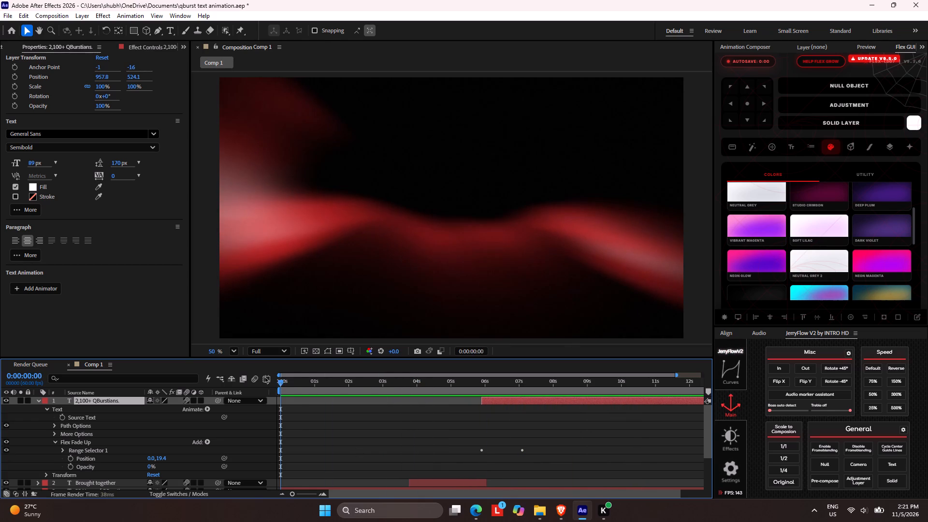
left_click_drag(264, 376, 374, 381)
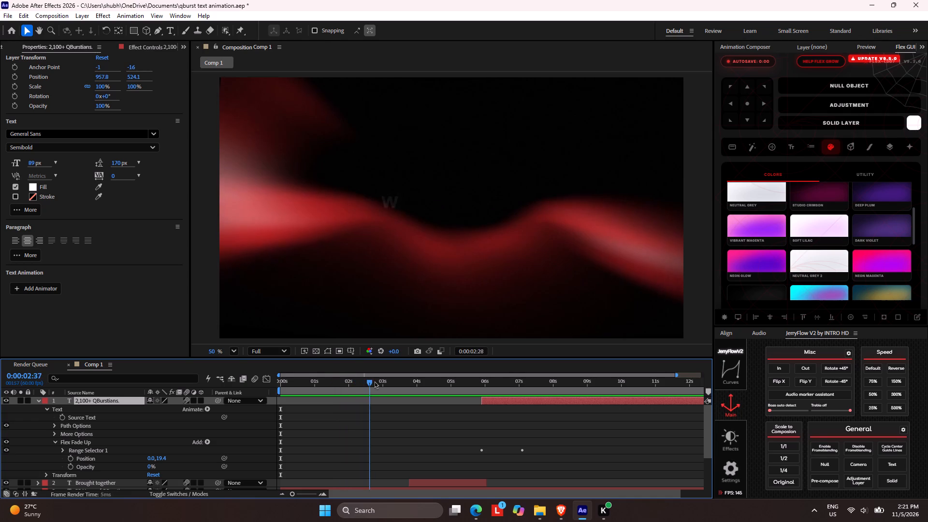
left_click_drag(374, 381, 400, 387)
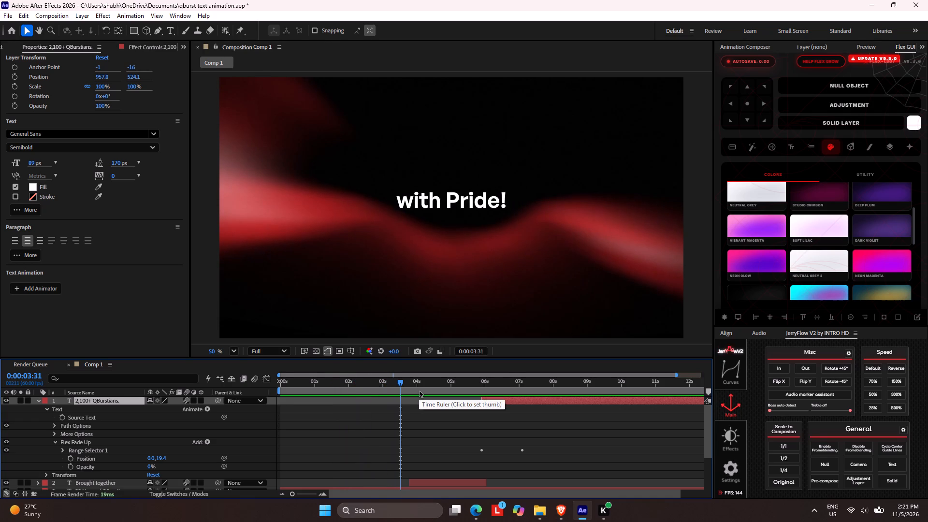
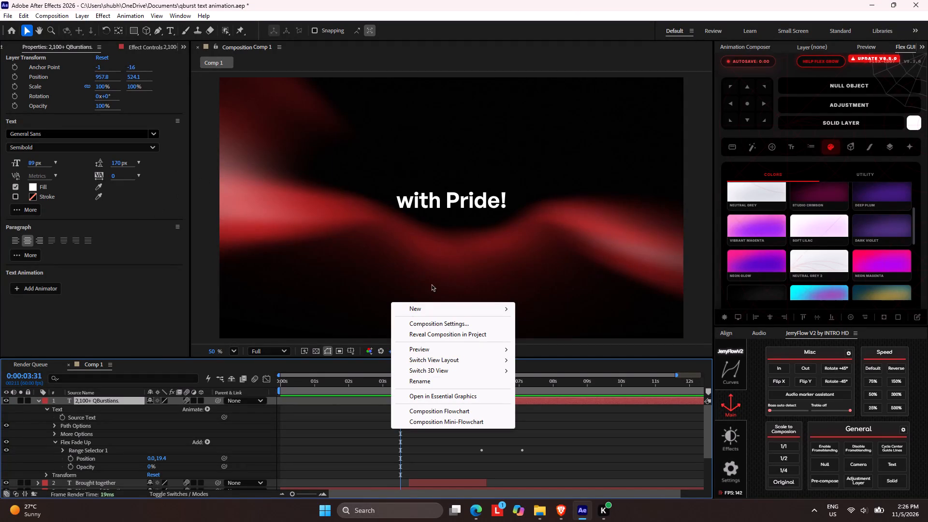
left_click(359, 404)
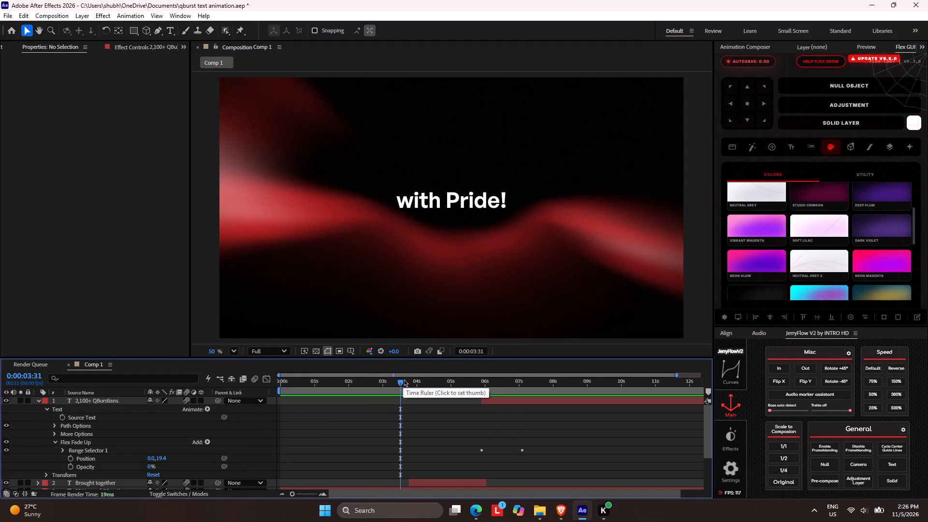
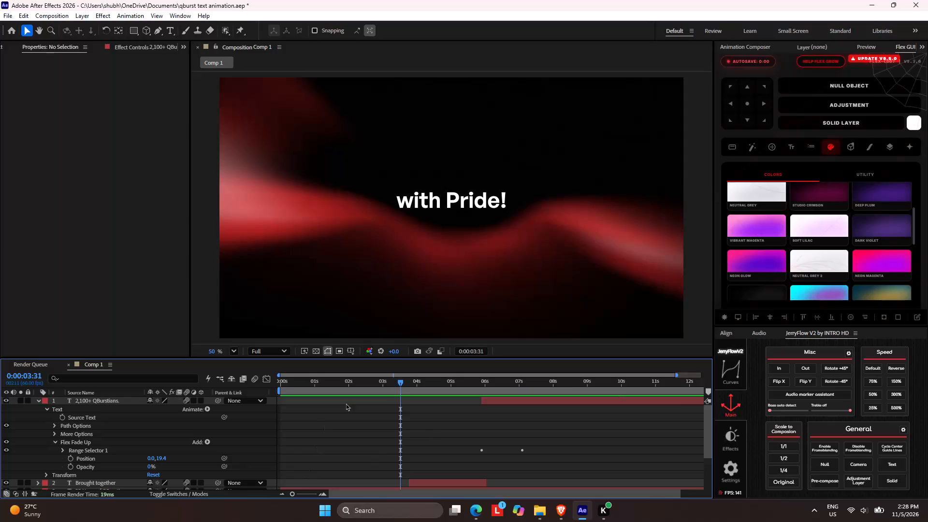
Expand the background screenshot layer's Puppet effect down to its mesh properties and check the ribbon's motion behind the text changes.
left_click_drag(387, 386, 393, 384)
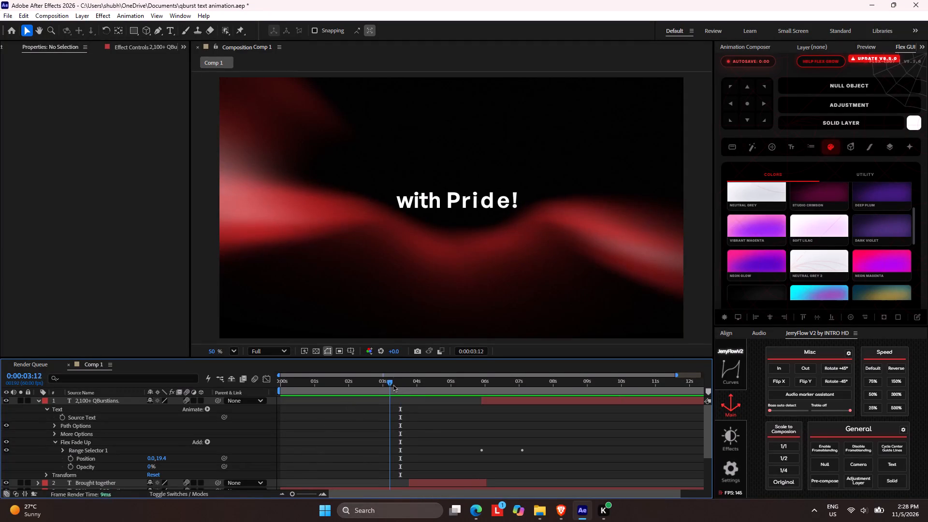
left_click_drag(393, 384, 406, 386)
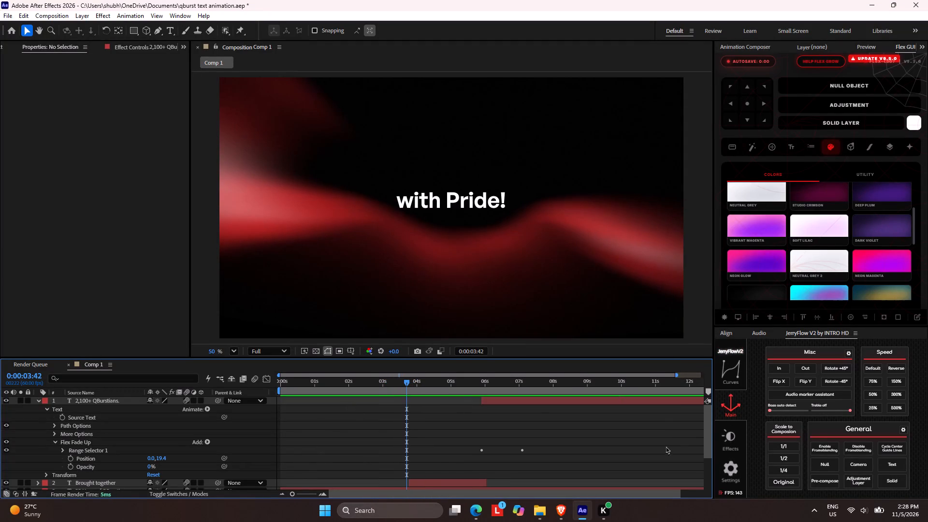
left_click_drag(710, 429, 731, 521)
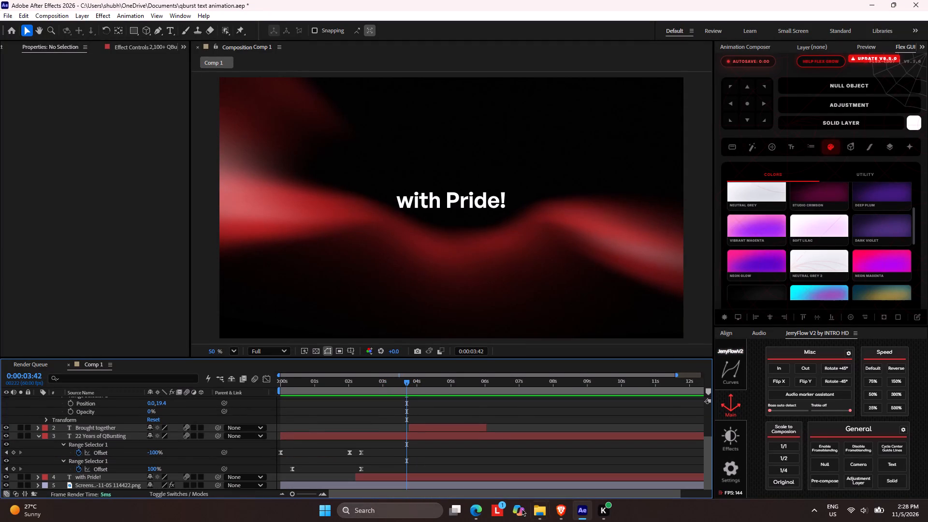
left_click(486, 487)
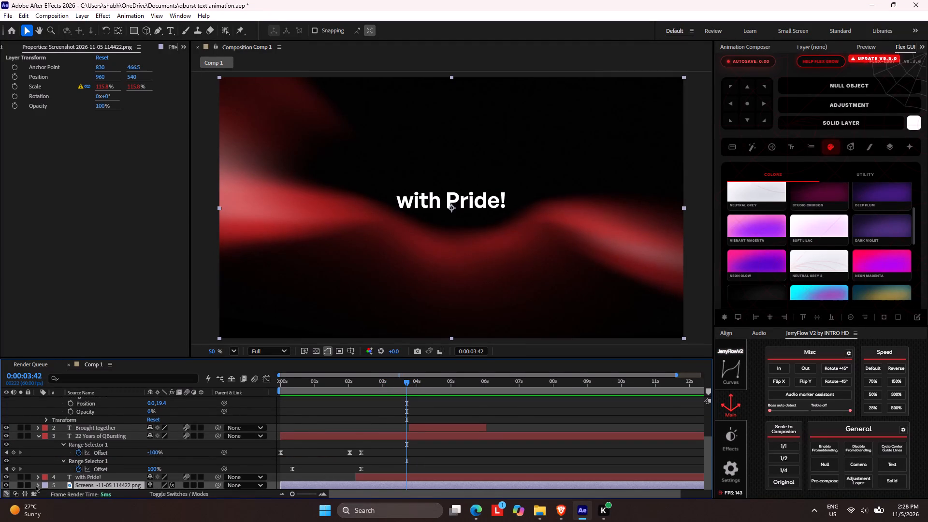
left_click(39, 485)
scroll(387, 435, "down", 2)
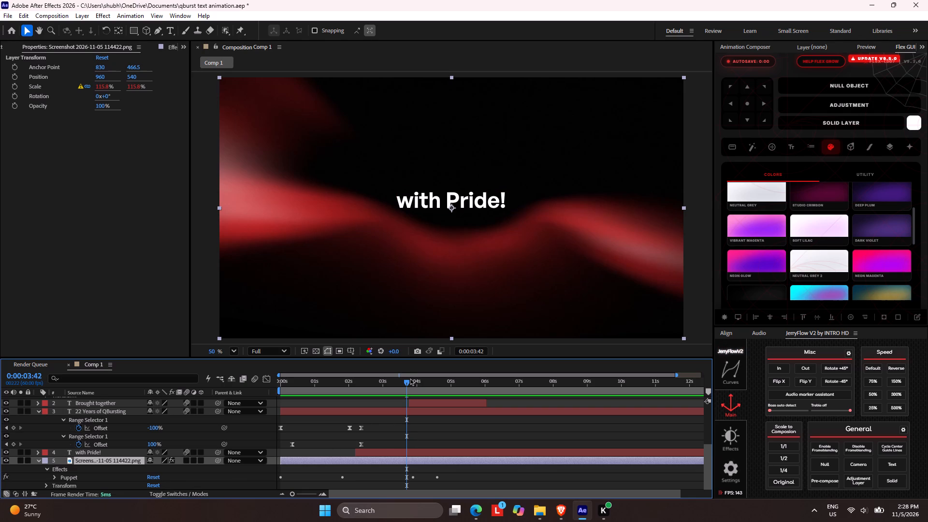
left_click_drag(409, 386, 438, 389)
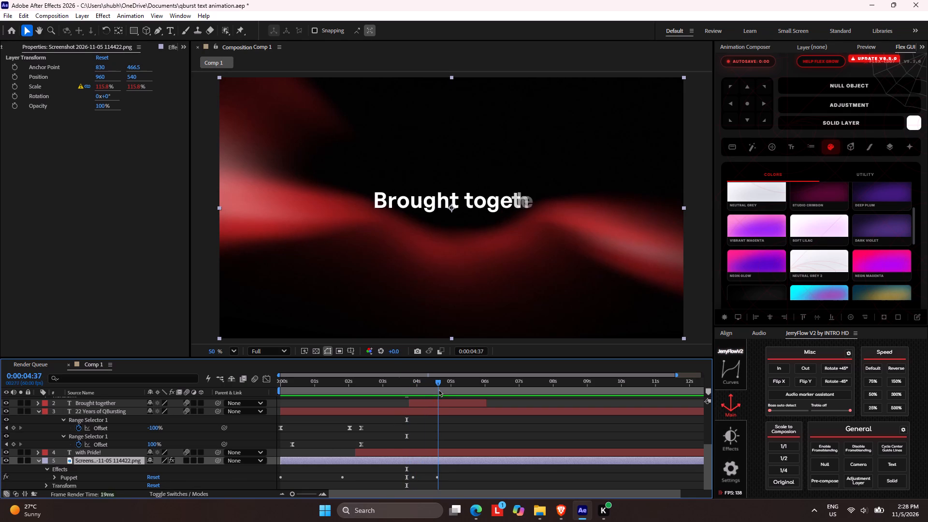
left_click_drag(438, 389, 421, 388)
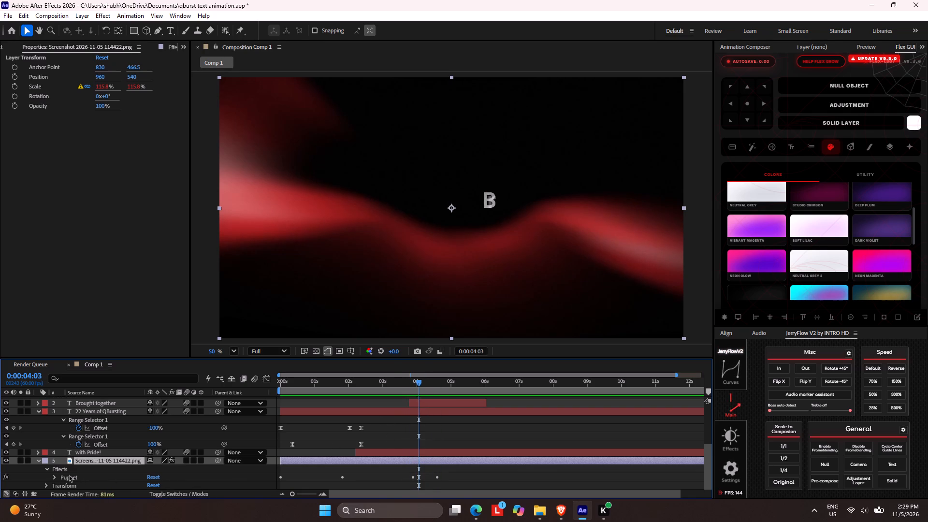
left_click(67, 474)
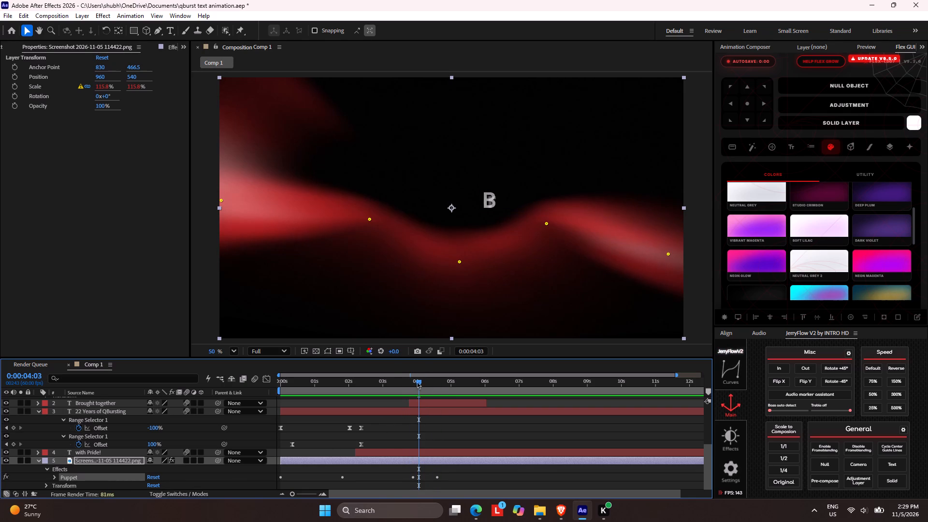
left_click_drag(418, 382, 373, 400)
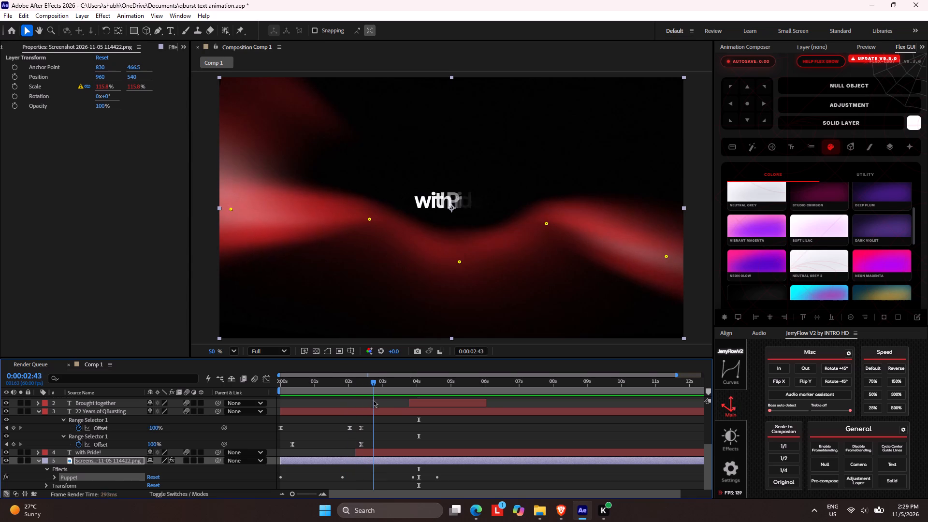
left_click_drag(373, 400, 367, 406)
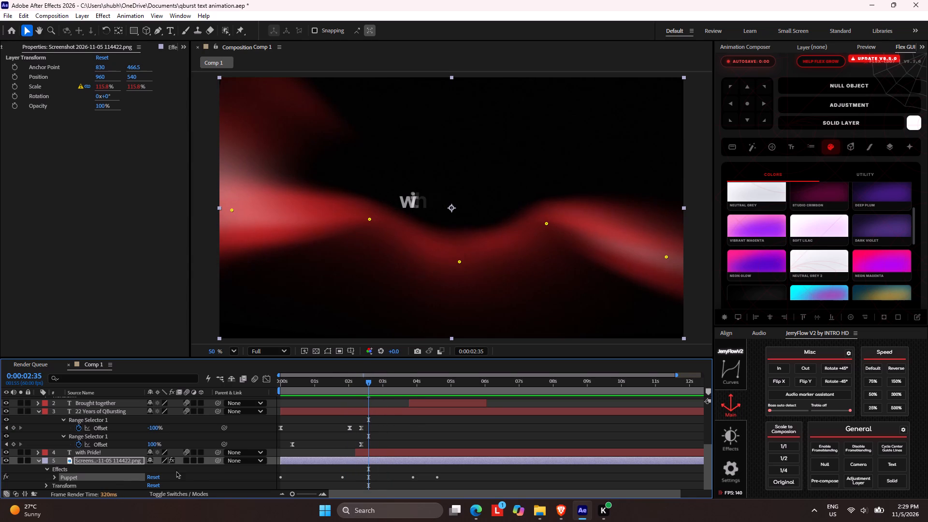
left_click(52, 477)
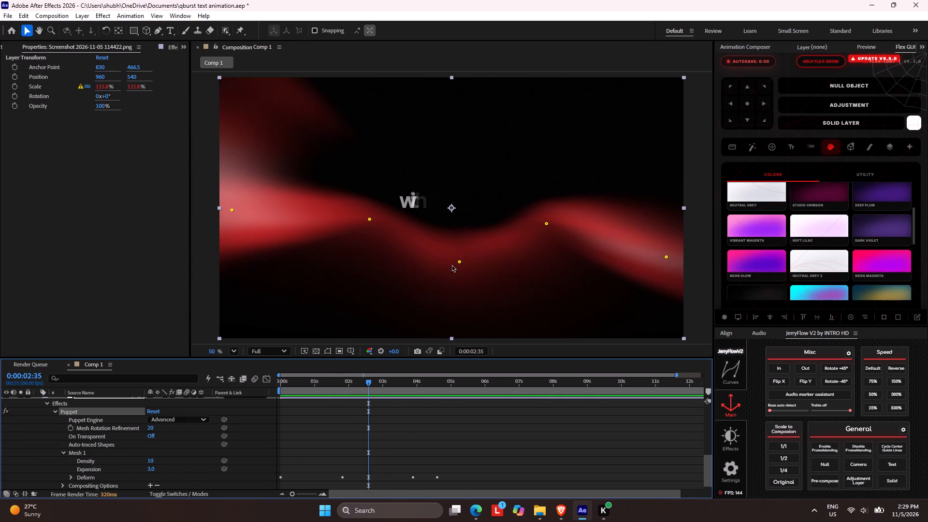
At 0:00:03:52, move the puppet pin on the ribbon's right crest and the rightmost pin slightly upward.
left_click_drag(367, 383, 372, 384)
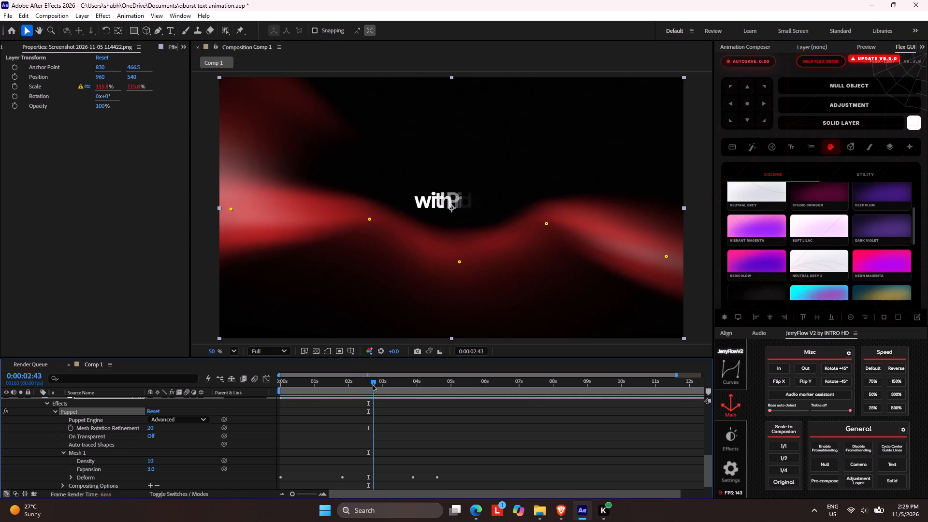
left_click_drag(372, 384, 461, 377)
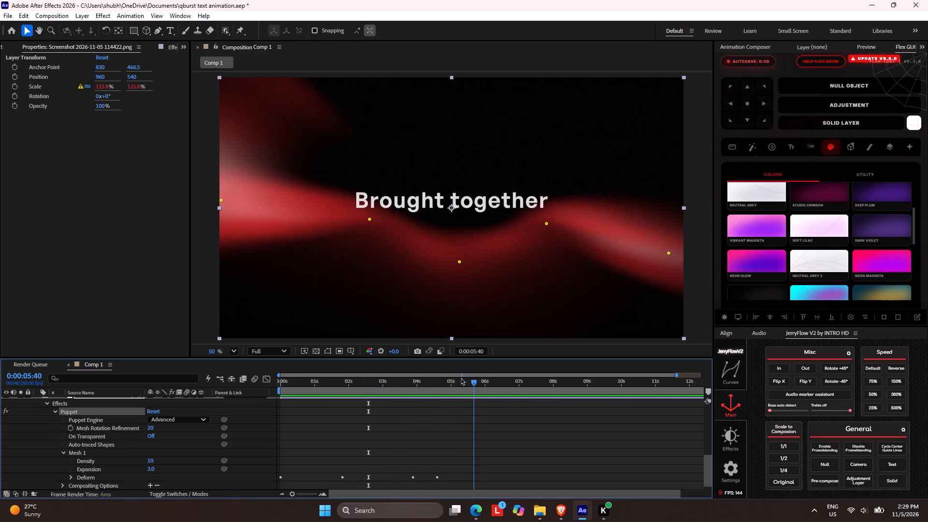
left_click_drag(461, 377, 360, 372)
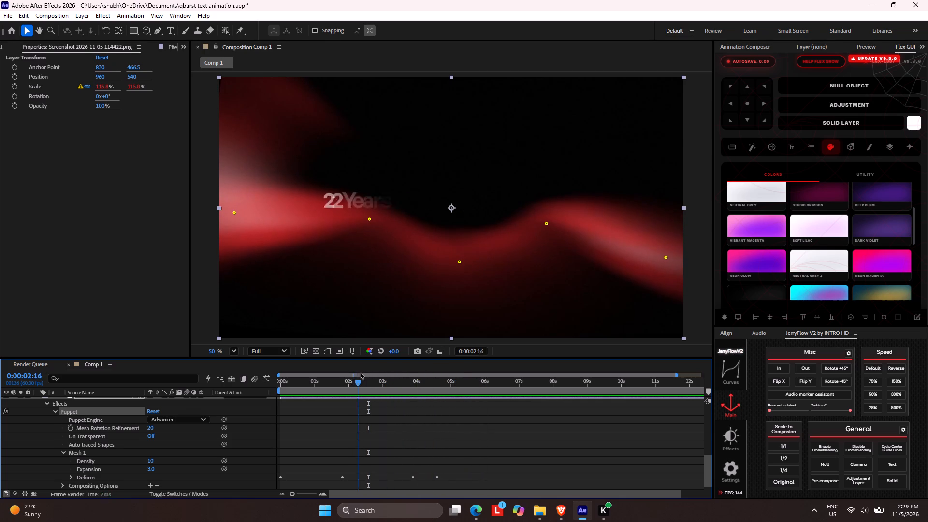
left_click_drag(360, 372, 410, 377)
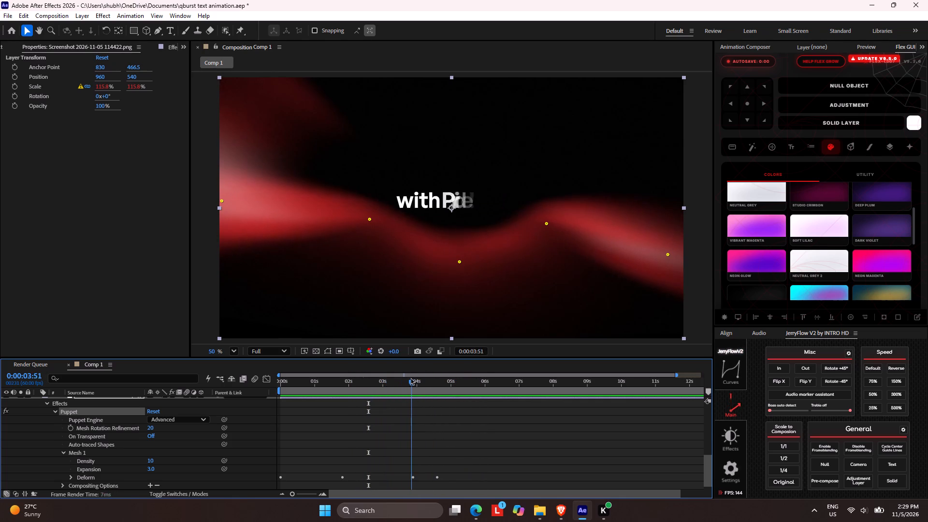
left_click_drag(410, 377, 419, 381)
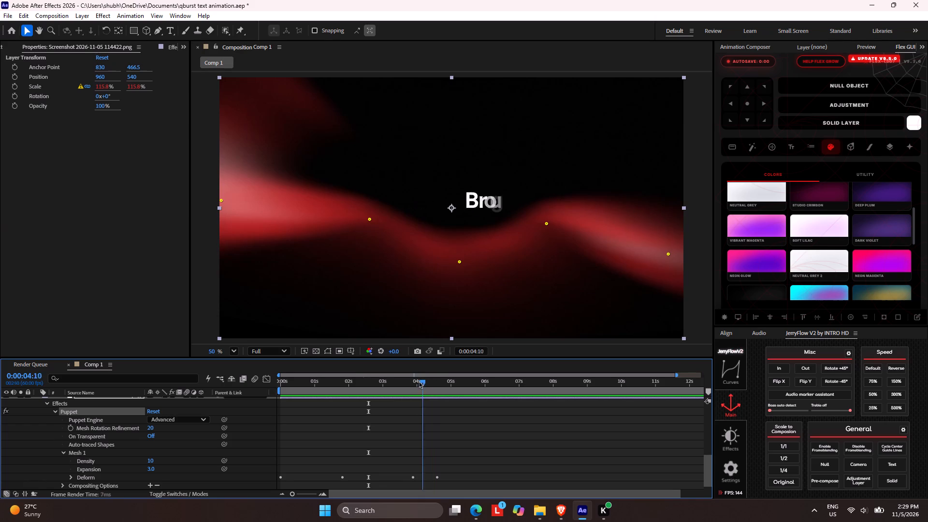
left_click_drag(419, 381, 412, 378)
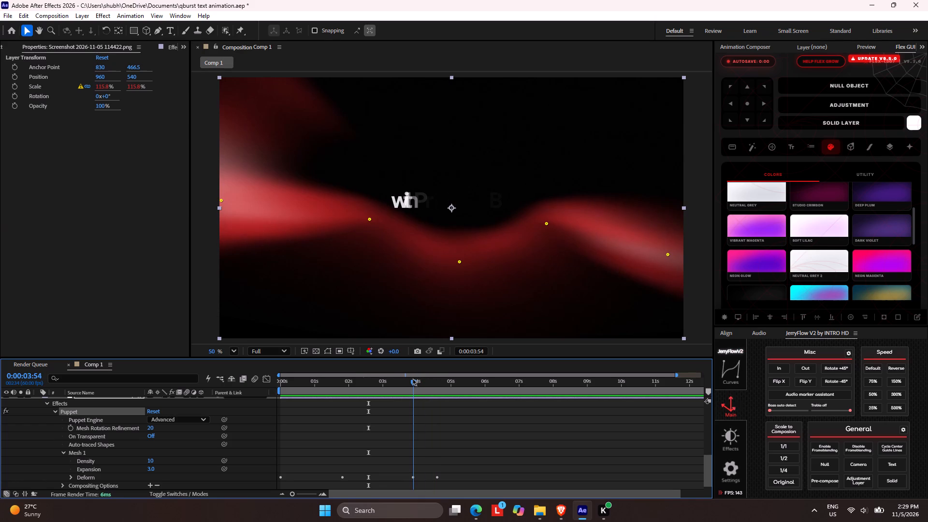
left_click_drag(412, 378, 411, 376)
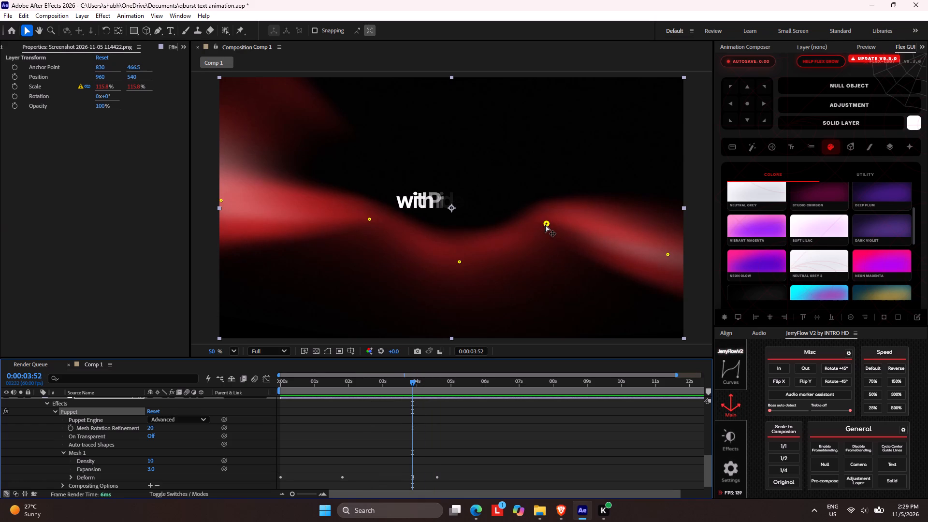
left_click_drag(545, 225, 551, 219)
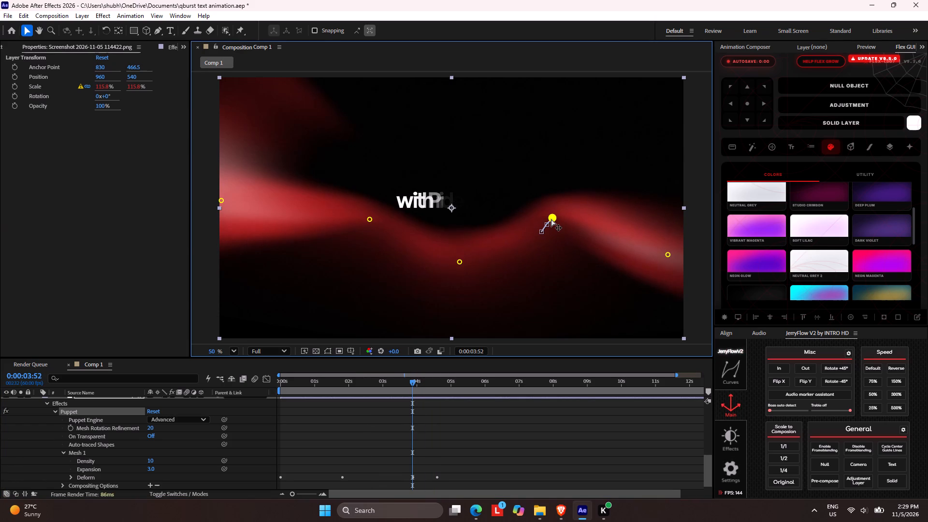
left_click_drag(551, 219, 550, 218)
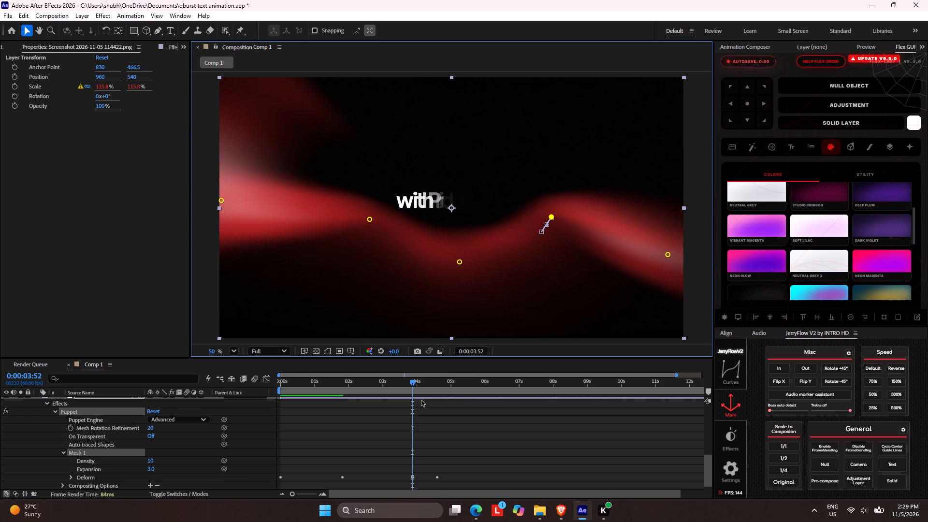
left_click_drag(669, 255, 670, 247)
Preview the composition from the start through the change from "with Pride!" to "Brought together" to check the ribbon motion.
left_click_drag(407, 381, 281, 352)
key("space")
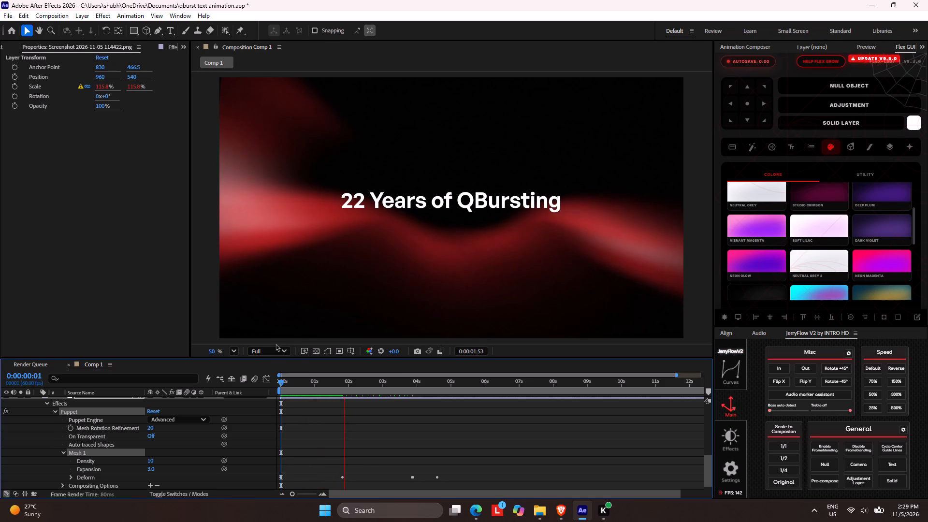
key("space")
key("space")
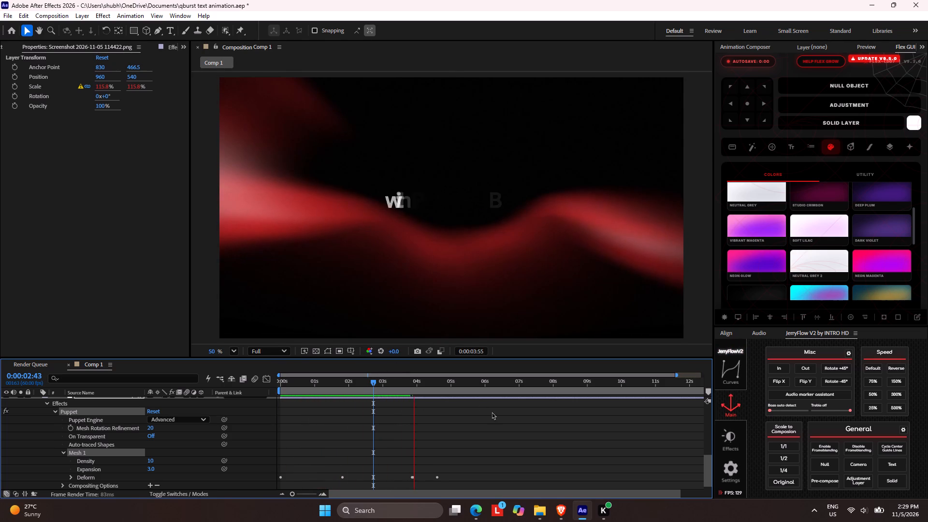
key("space")
At 0:00:04:36, reposition all five puppet pins: both outer pins up, the centre pin down, the two between them right and slightly down.
left_click_drag(422, 382, 435, 387)
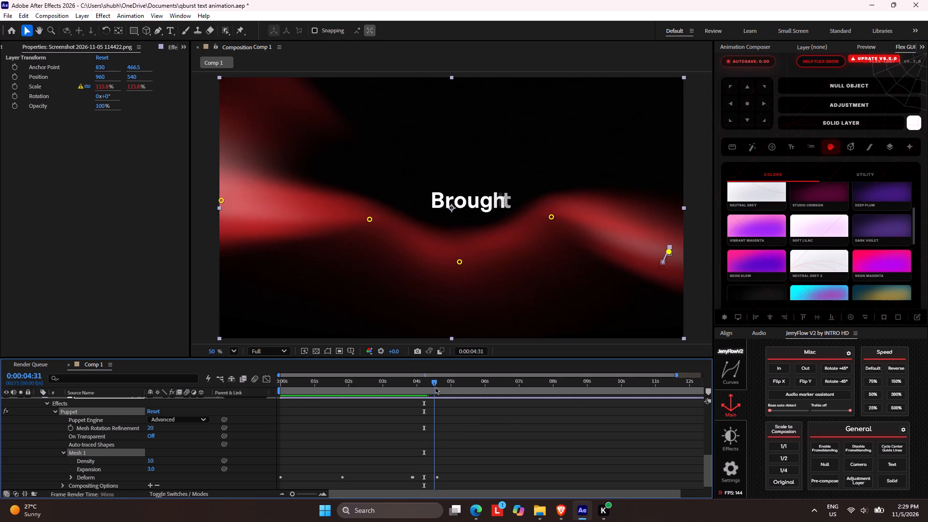
left_click_drag(435, 387, 435, 387)
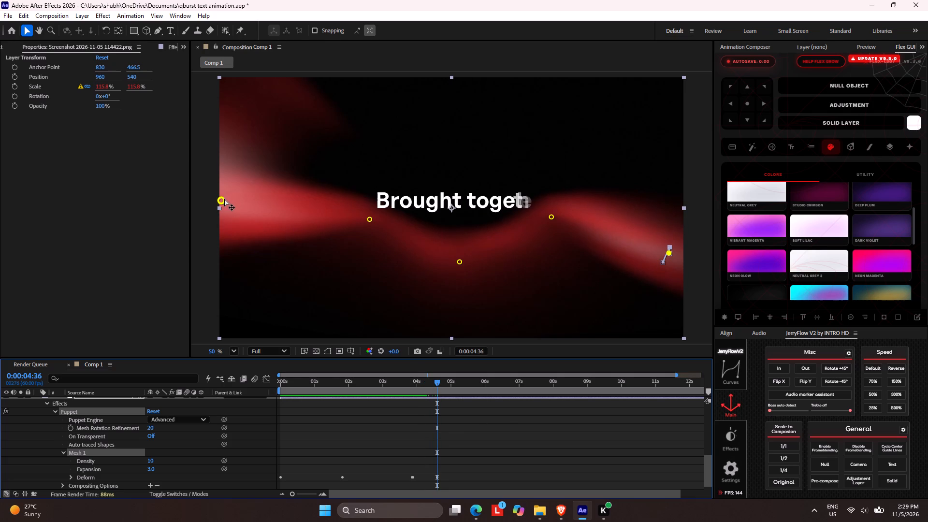
left_click_drag(221, 199, 215, 187)
left_click_drag(368, 222, 365, 230)
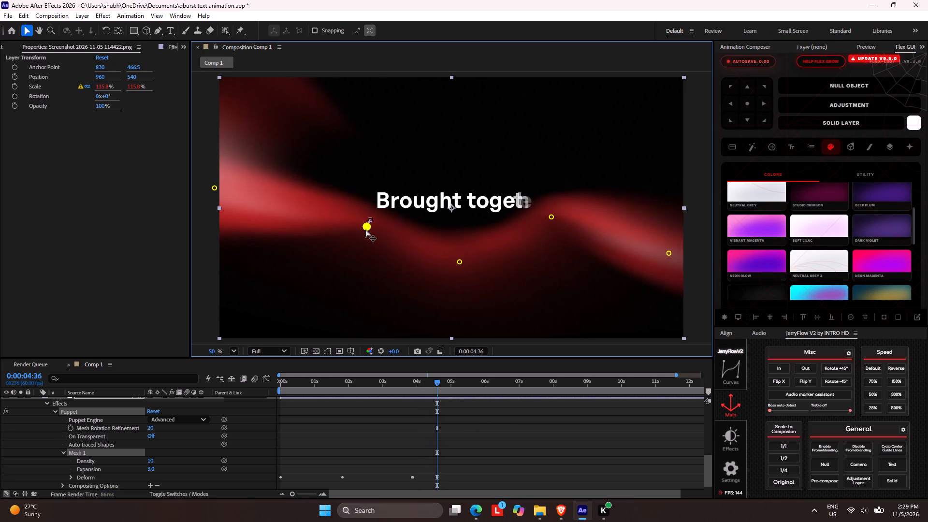
left_click_drag(365, 230, 381, 228)
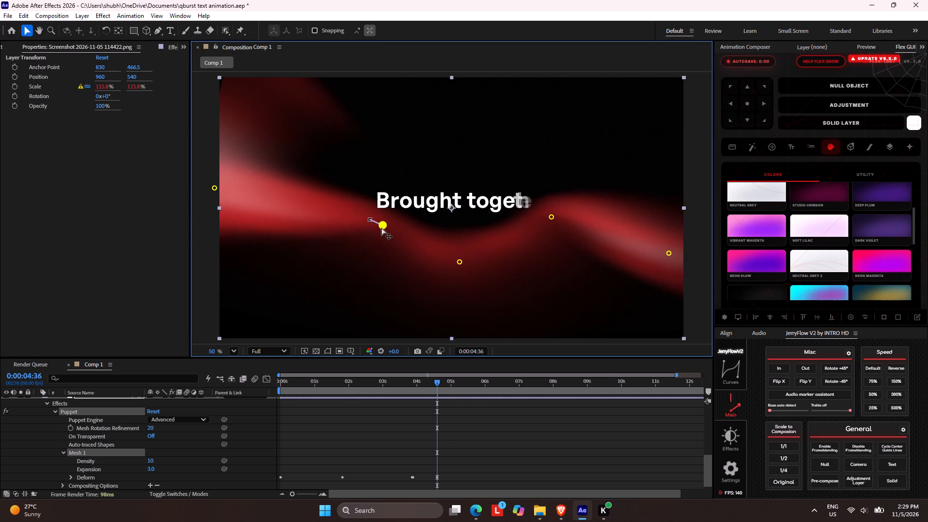
left_click_drag(381, 228, 381, 226)
left_click_drag(455, 263, 456, 275)
left_click_drag(555, 218, 565, 227)
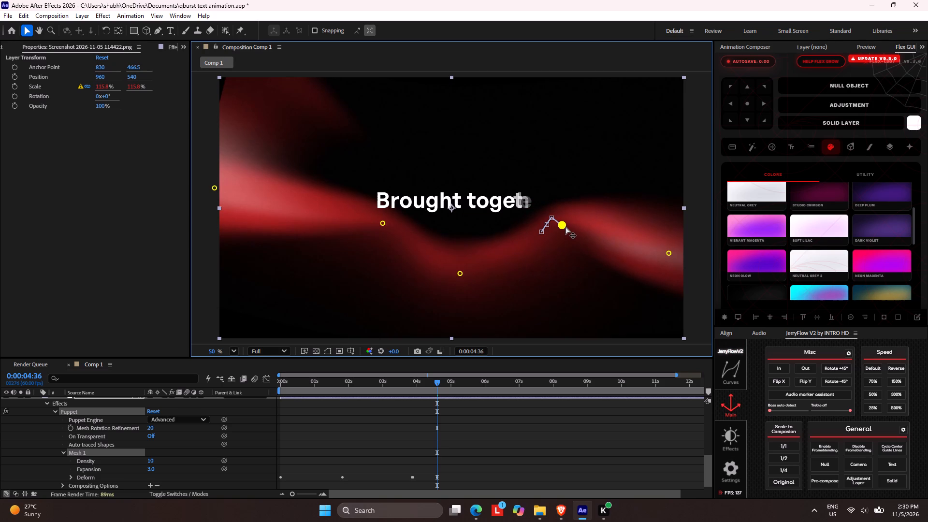
left_click_drag(565, 227, 566, 230)
left_click_drag(668, 252, 670, 240)
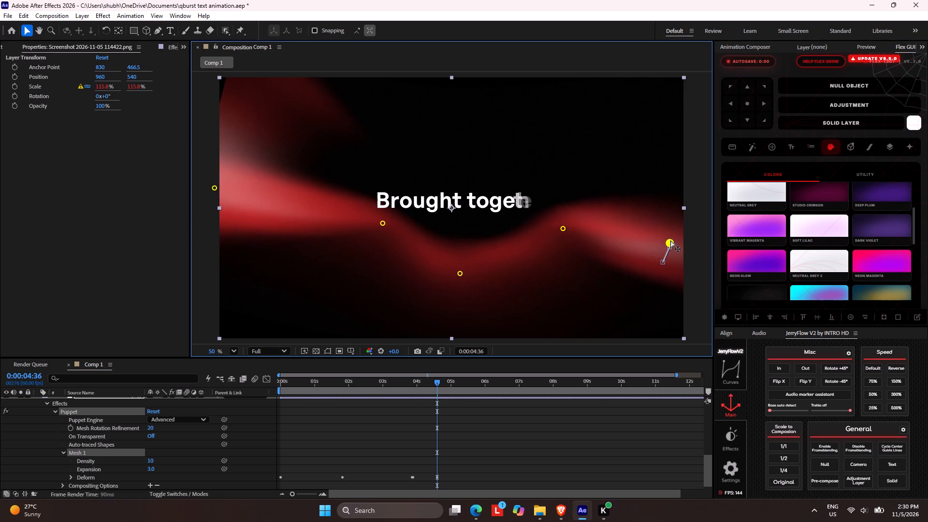
left_click_drag(670, 240, 675, 232)
Check the ribbon's deformation between about 4 and 5 seconds as "Brought together" appears.
left_click_drag(440, 383, 426, 381)
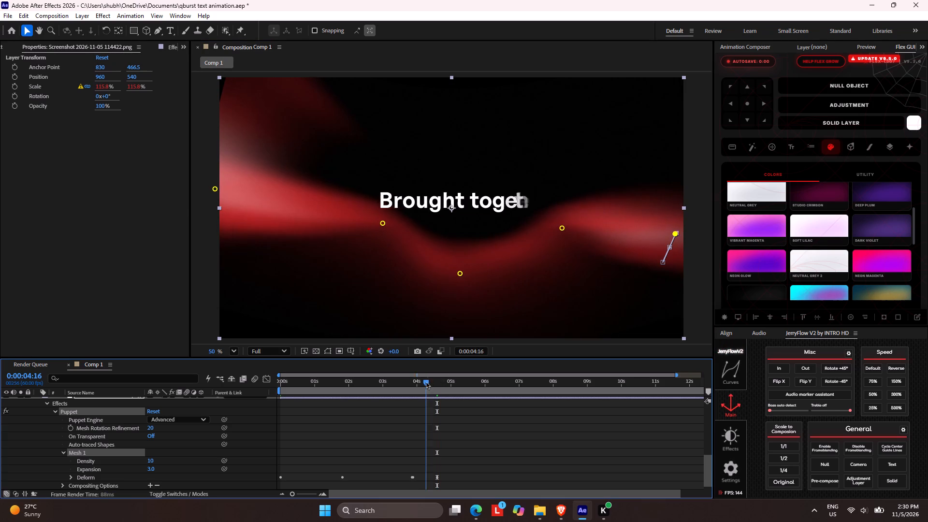
left_click_drag(426, 381, 452, 382)
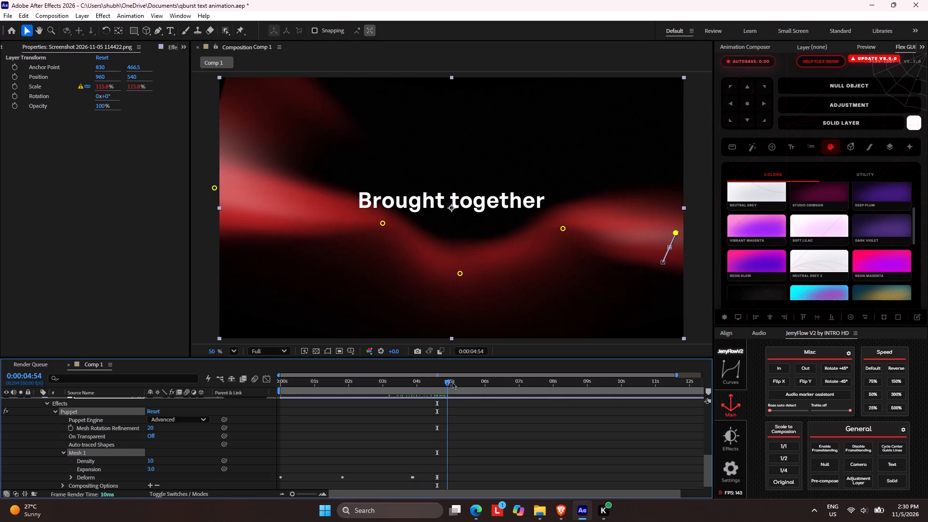
left_click_drag(452, 382, 416, 379)
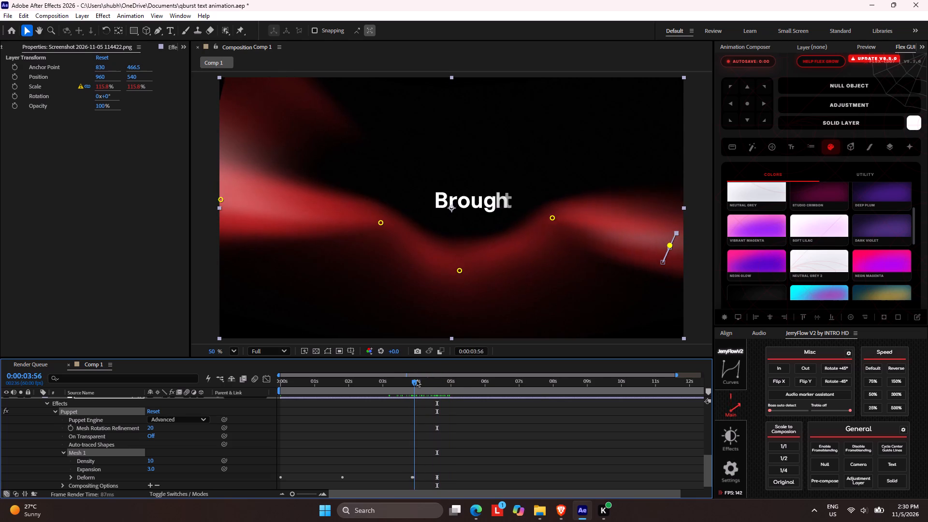
left_click_drag(416, 379, 417, 381)
Reveal the ribbon layer's keyframes and move all five puppet pins' position keyframes at 0:00:04:36 to about 6 seconds.
left_click(99, 412)
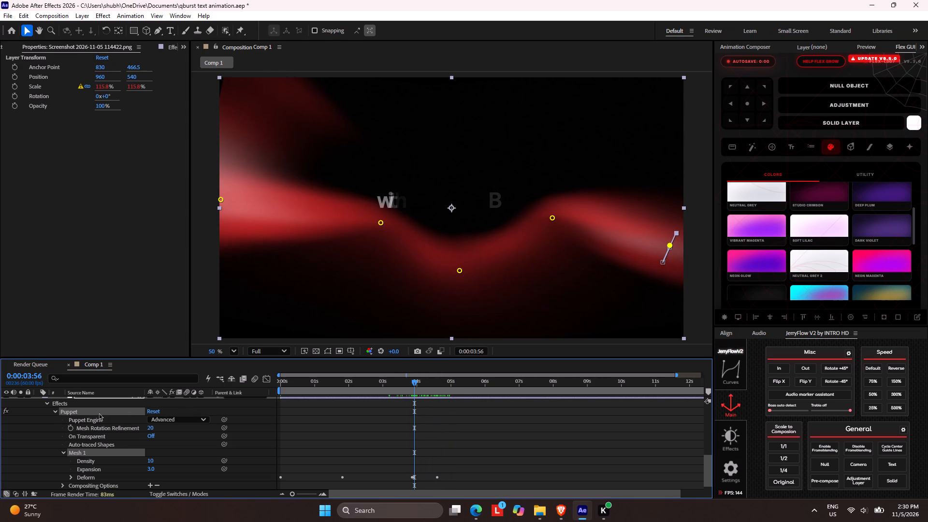
key("u")
scroll(436, 437, "down", 1)
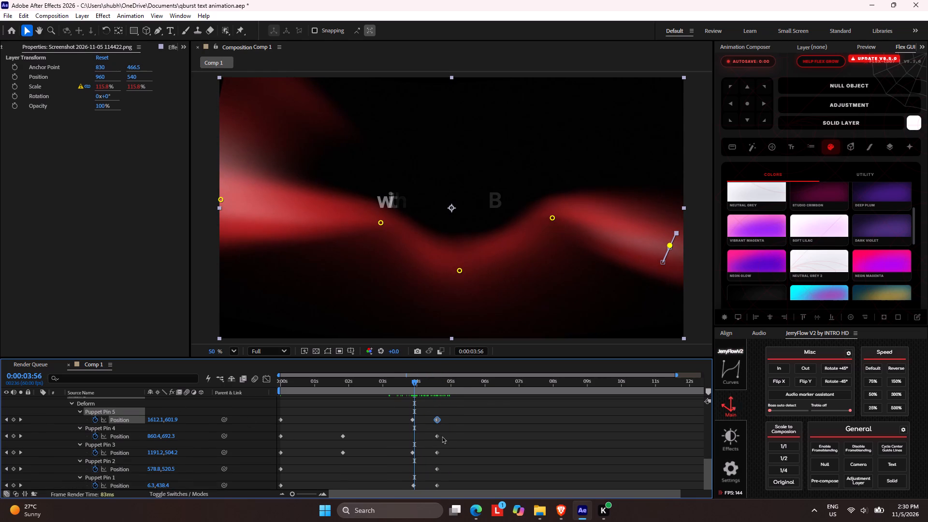
scroll(450, 426, "down", 1)
left_click_drag(420, 380, 435, 387)
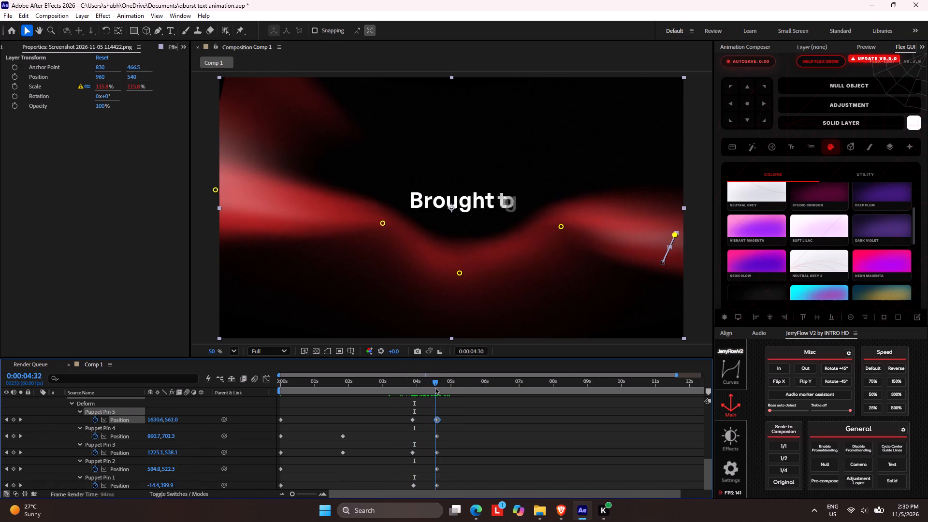
left_click_drag(435, 387, 436, 388)
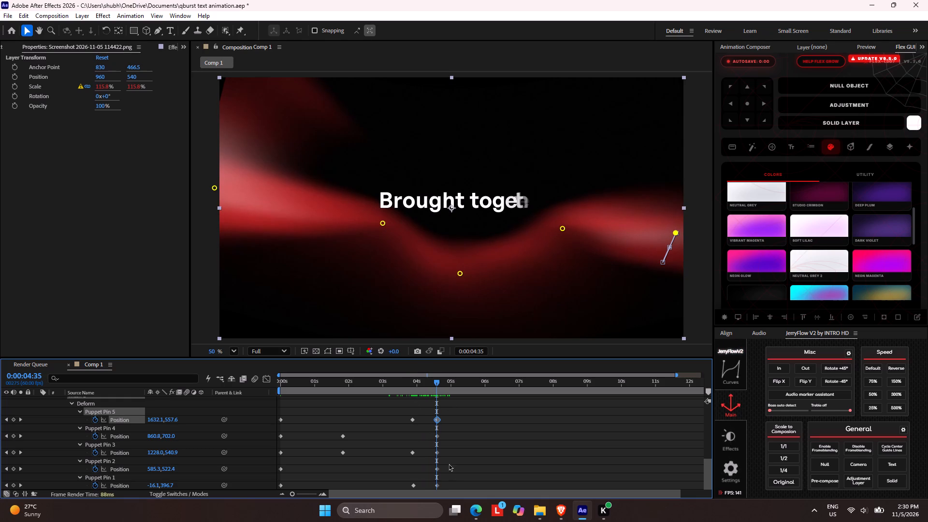
left_click_drag(459, 410, 429, 496)
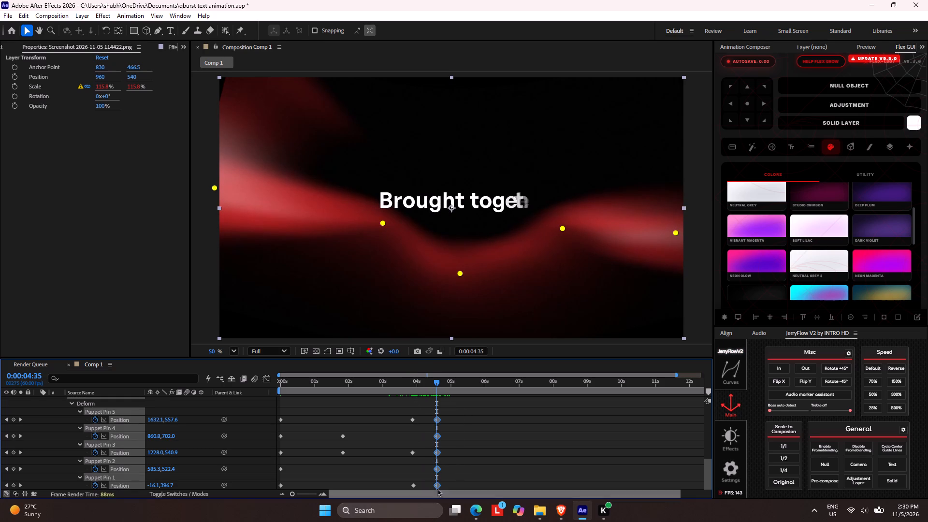
scroll(465, 453, "down", 2)
left_click_drag(439, 417, 475, 418)
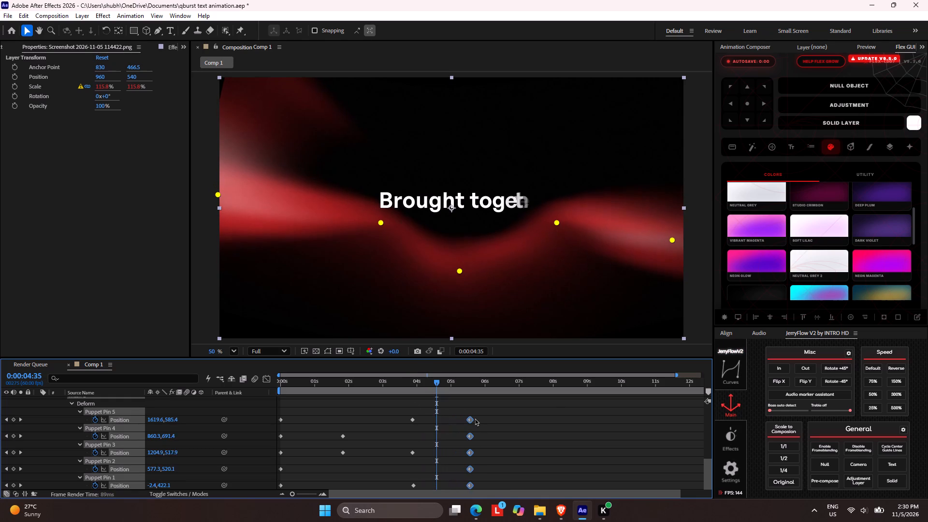
left_click_drag(475, 418, 487, 418)
Preview the ribbon from 0:00:03:49, and pull the five pins' latest keyframes earlier to 0:00:05:42.
left_click(435, 377)
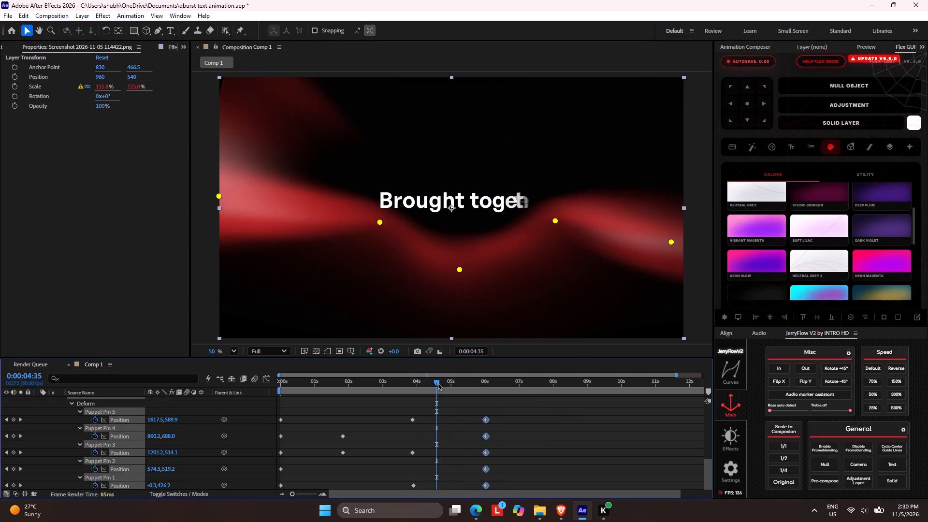
left_click_drag(435, 384, 409, 387)
key("space")
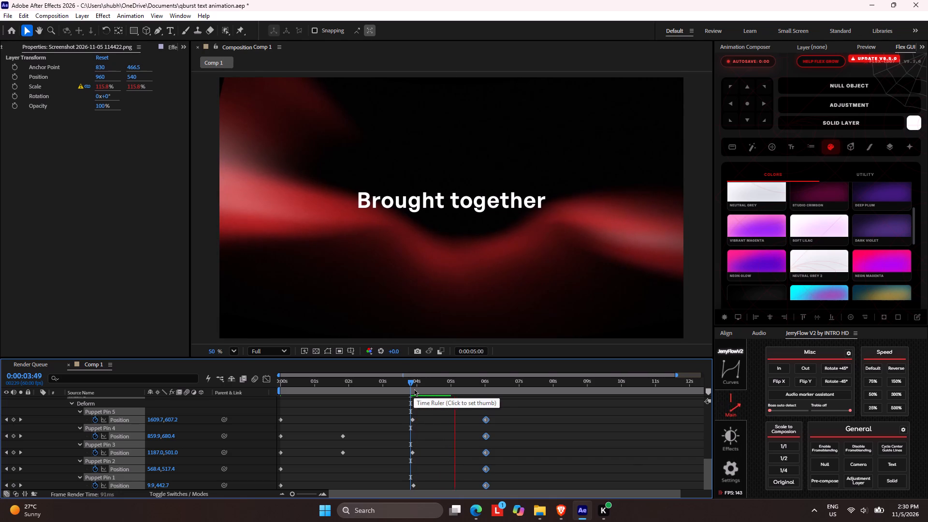
key("space")
left_click_drag(484, 418, 473, 416)
Preview the ribbon motion from 0:00:05:17 through the change to "2,100+ QBurstians.".
left_click_drag(471, 384, 463, 380)
key("space")
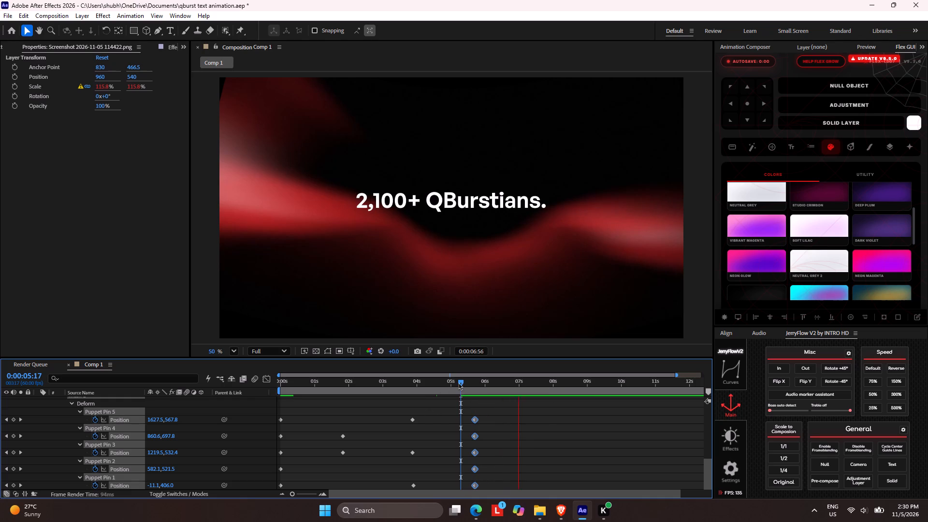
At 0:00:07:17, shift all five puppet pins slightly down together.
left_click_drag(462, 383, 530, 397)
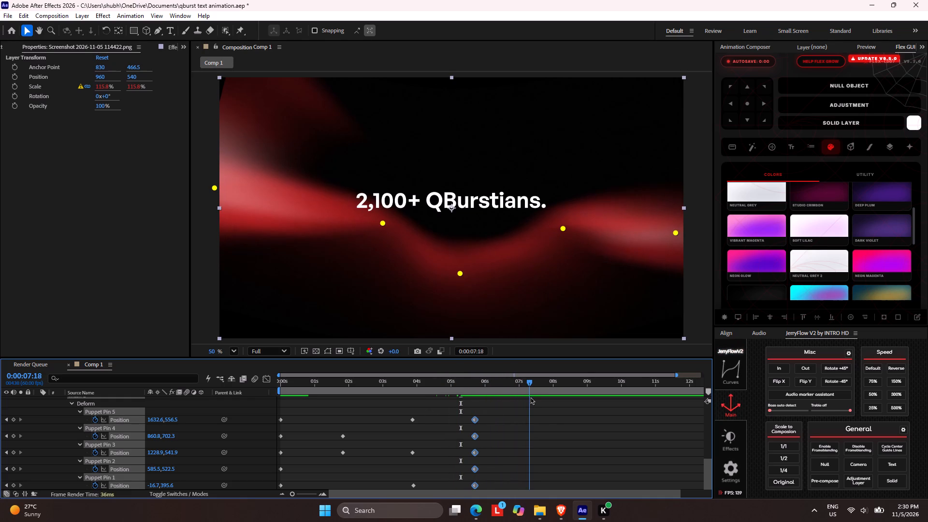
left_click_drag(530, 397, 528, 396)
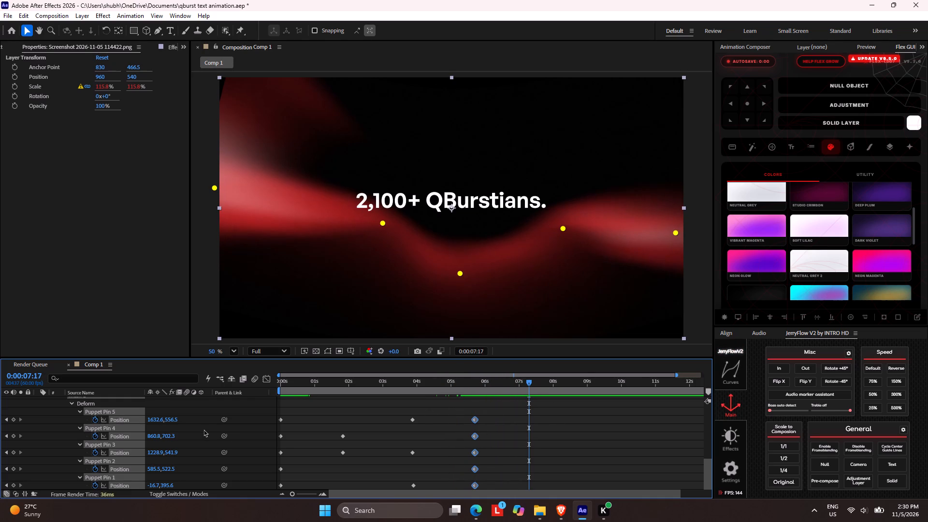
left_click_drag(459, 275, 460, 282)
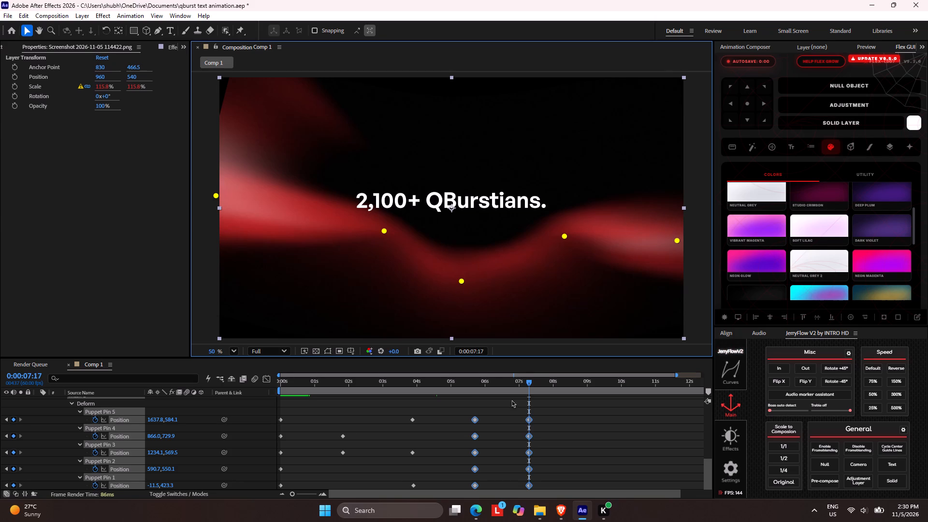
At 0:00:05:42, shift all five puppet pins together to the left and very slightly up.
left_click_drag(522, 385, 495, 373)
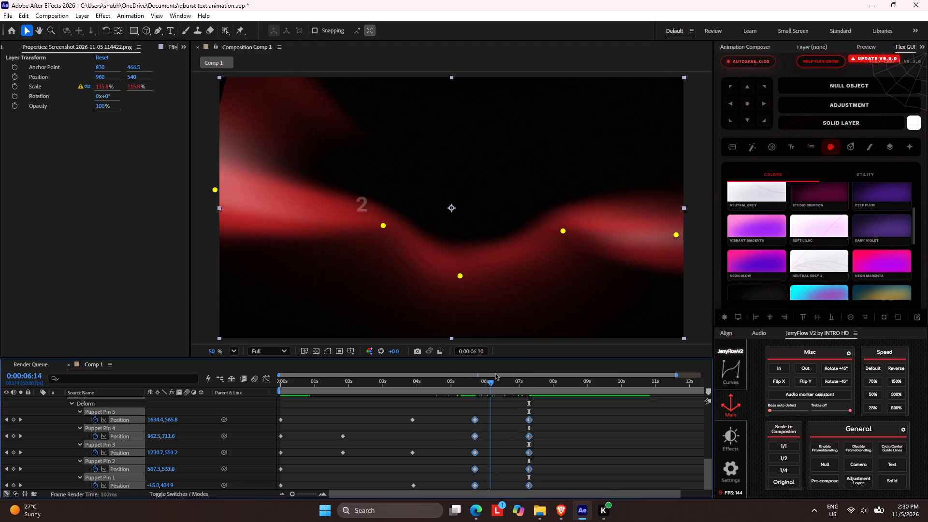
left_click_drag(495, 373, 475, 370)
left_click_drag(213, 191, 211, 190)
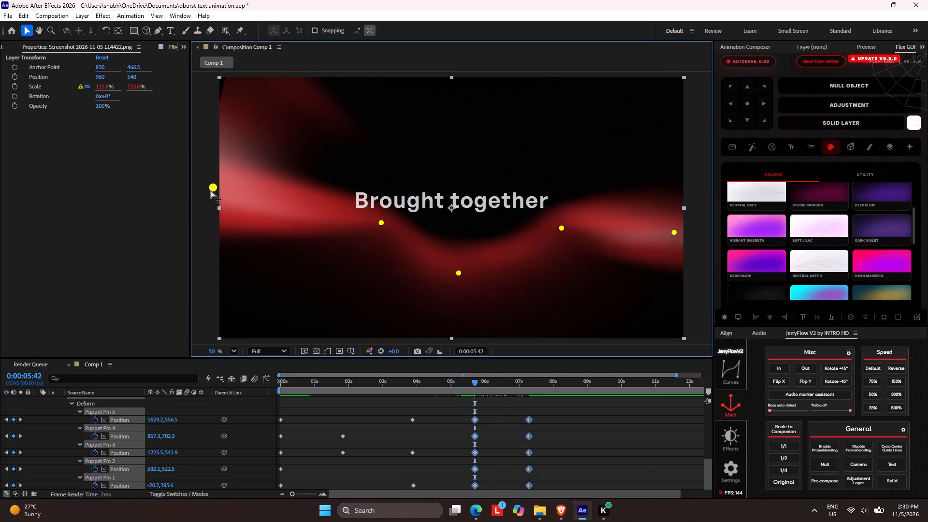
left_click_drag(211, 190, 204, 188)
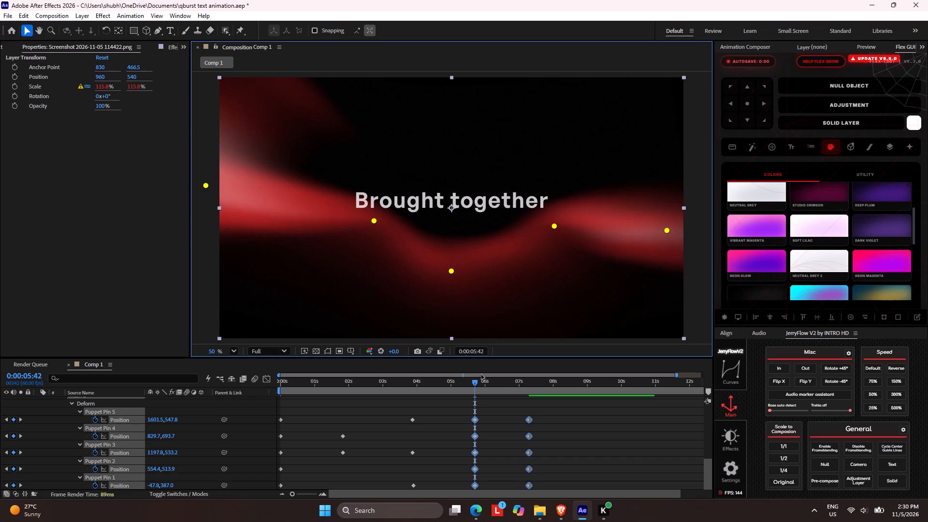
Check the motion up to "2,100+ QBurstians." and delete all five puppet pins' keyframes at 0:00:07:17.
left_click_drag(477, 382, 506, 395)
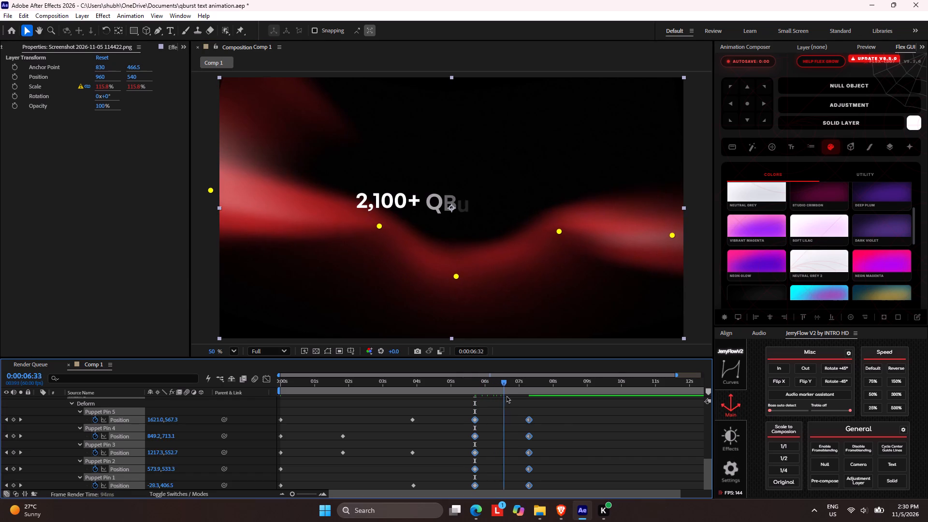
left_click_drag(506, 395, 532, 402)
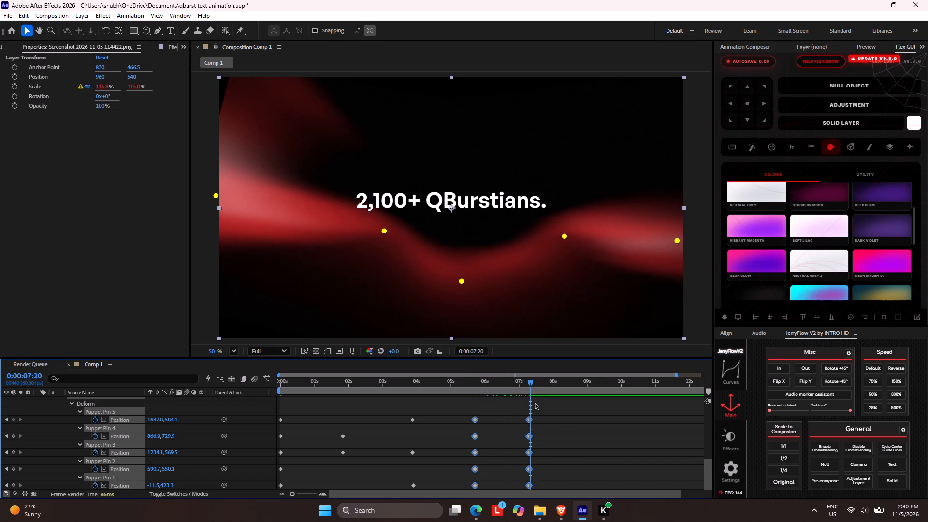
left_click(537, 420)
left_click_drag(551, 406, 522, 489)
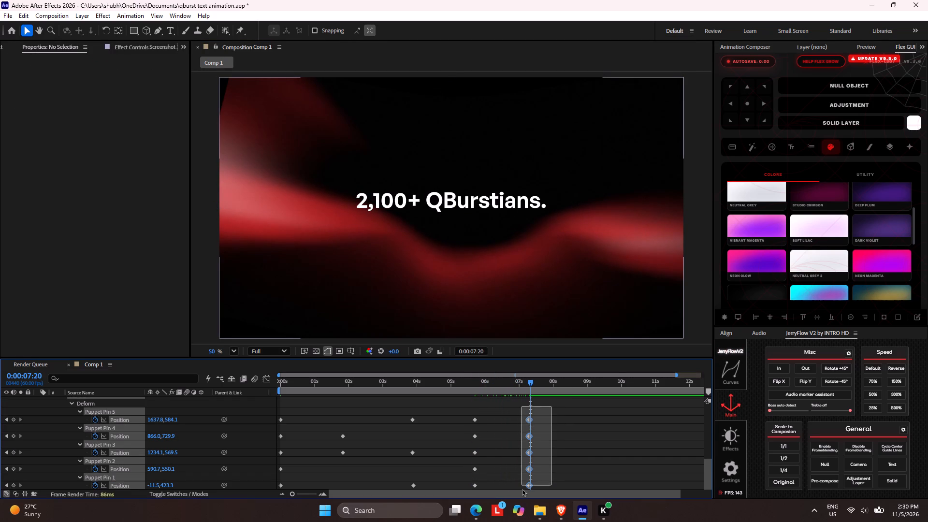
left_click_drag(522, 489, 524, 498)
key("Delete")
At 0:00:07:13, reposition the pins individually: leftmost well down, second slightly down, centre up and right, fourth right, rightmost up.
left_click(529, 385)
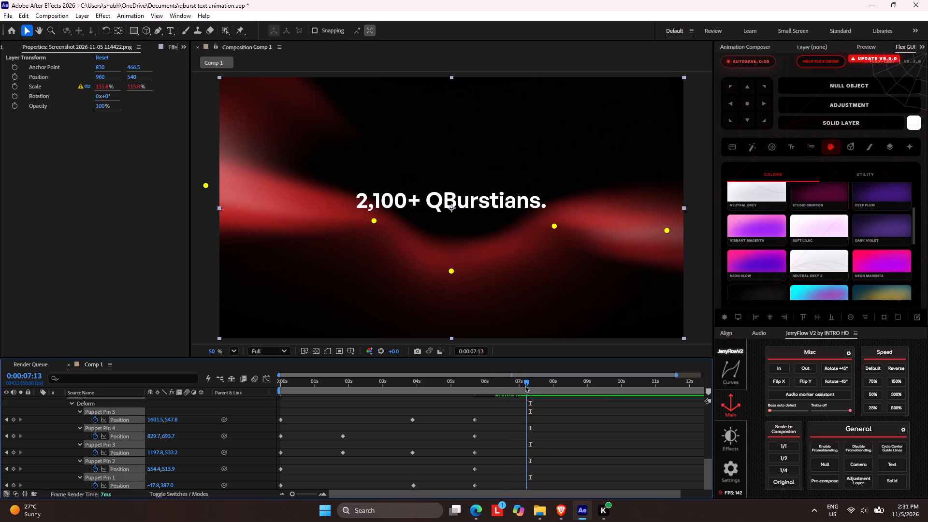
left_click(201, 425)
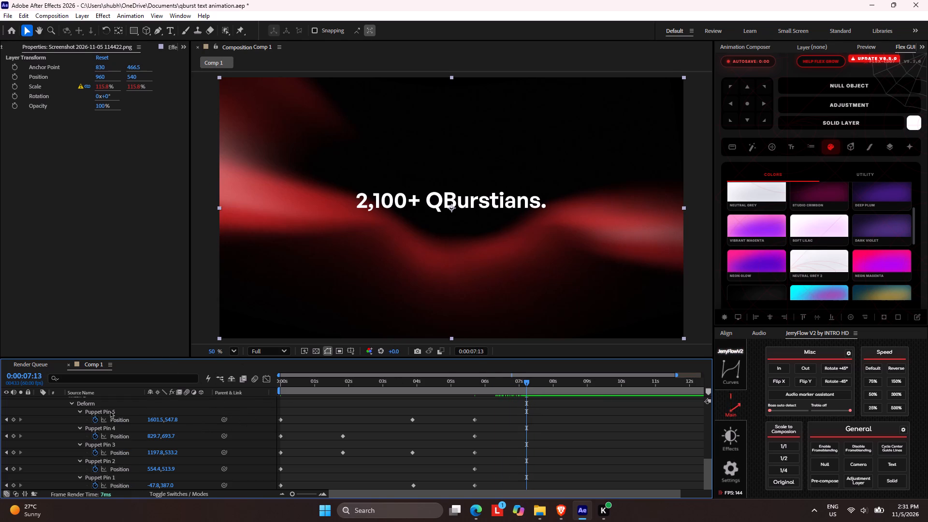
left_click(102, 413)
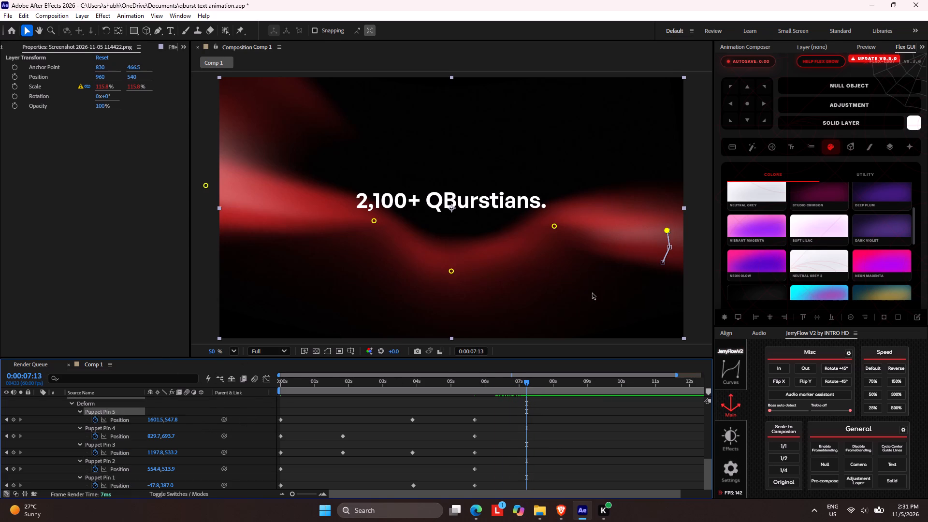
left_click_drag(208, 184, 204, 200)
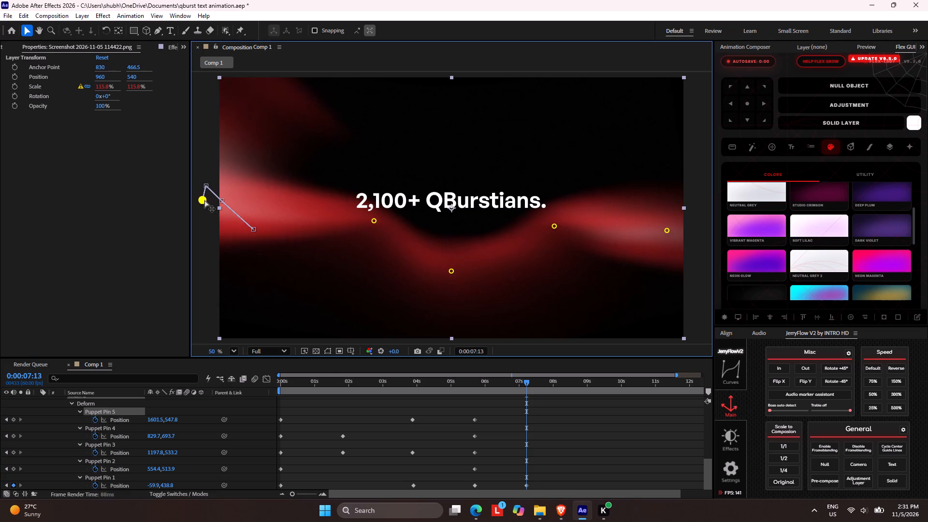
left_click_drag(204, 200, 206, 211)
left_click_drag(373, 220, 373, 227)
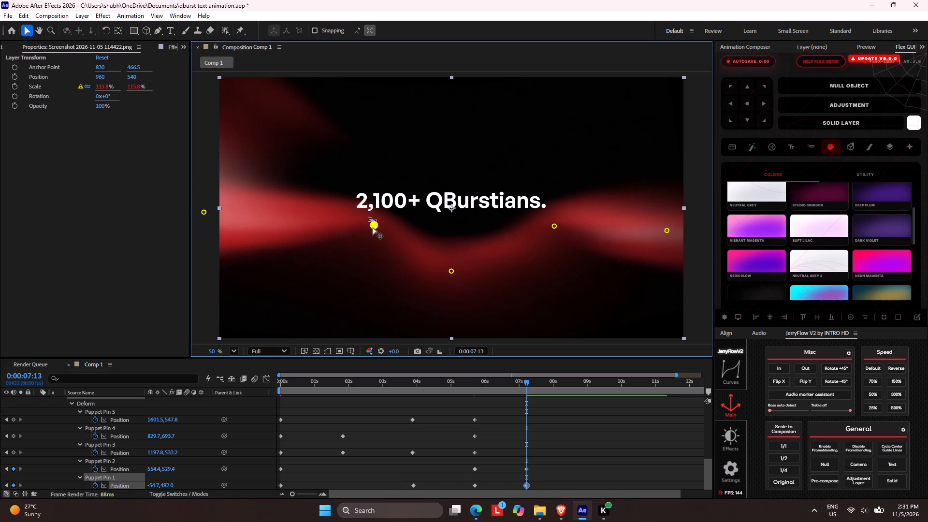
left_click_drag(373, 227, 371, 230)
left_click_drag(452, 271, 456, 259)
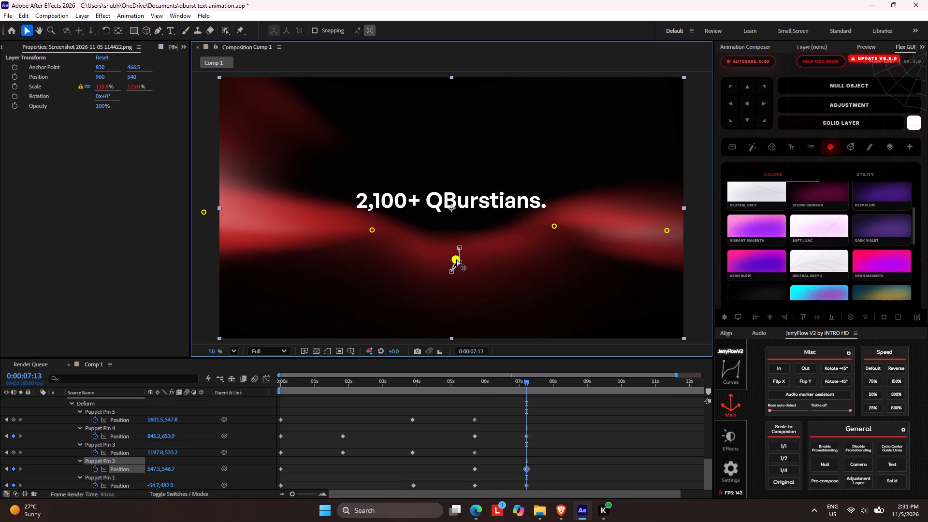
left_click_drag(456, 259, 465, 261)
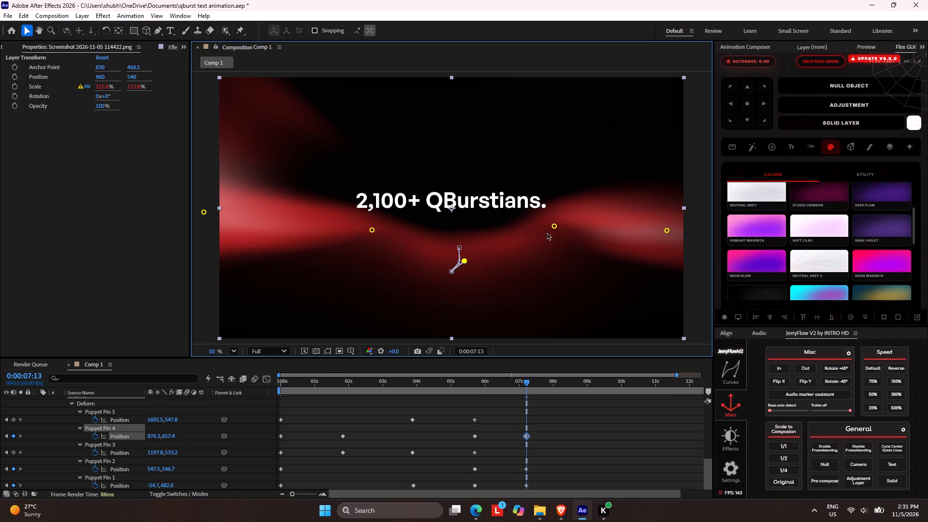
left_click_drag(556, 224, 570, 225)
left_click_drag(667, 230, 669, 221)
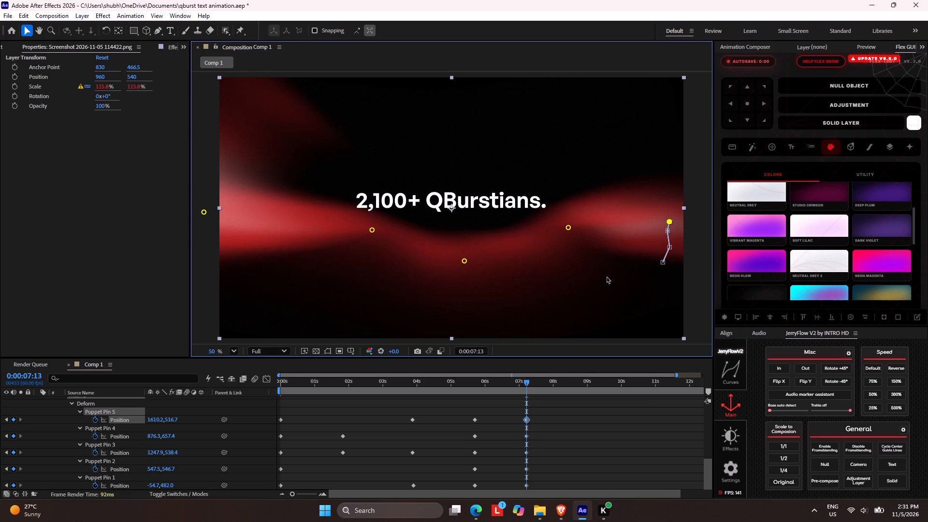
Preview from 0:00:04:43 through "2,100+ QBurstians." and review the ribbon's deformation from the composition start to about 5.5 seconds.
left_click_drag(524, 386, 477, 375)
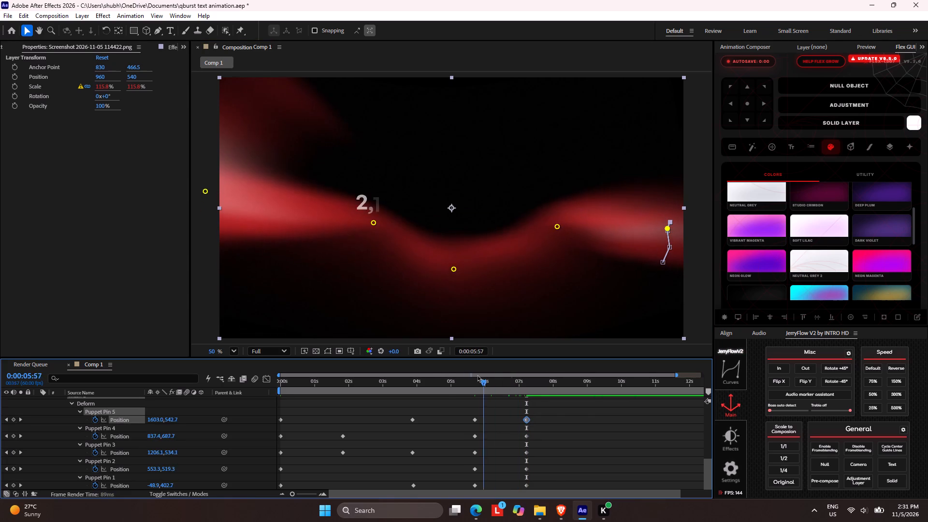
left_click_drag(477, 375, 439, 368)
key("space")
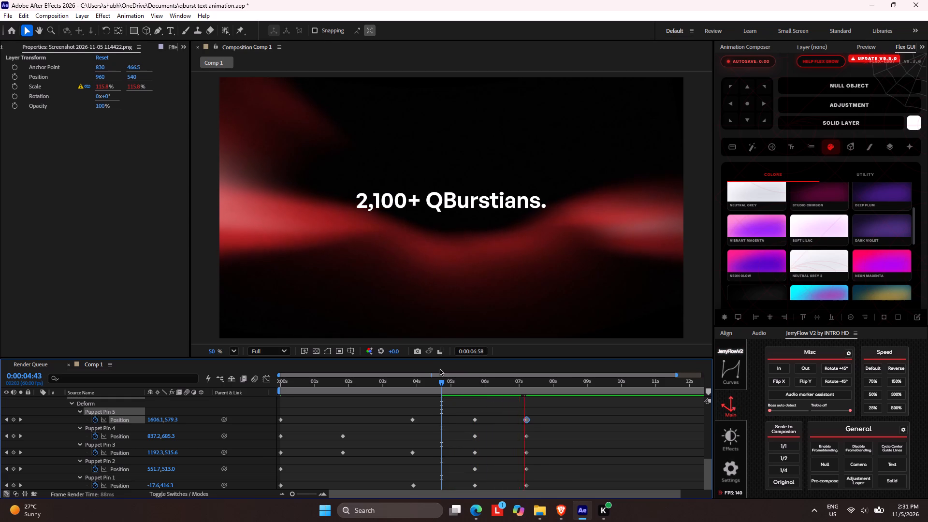
key("space")
left_click(530, 374)
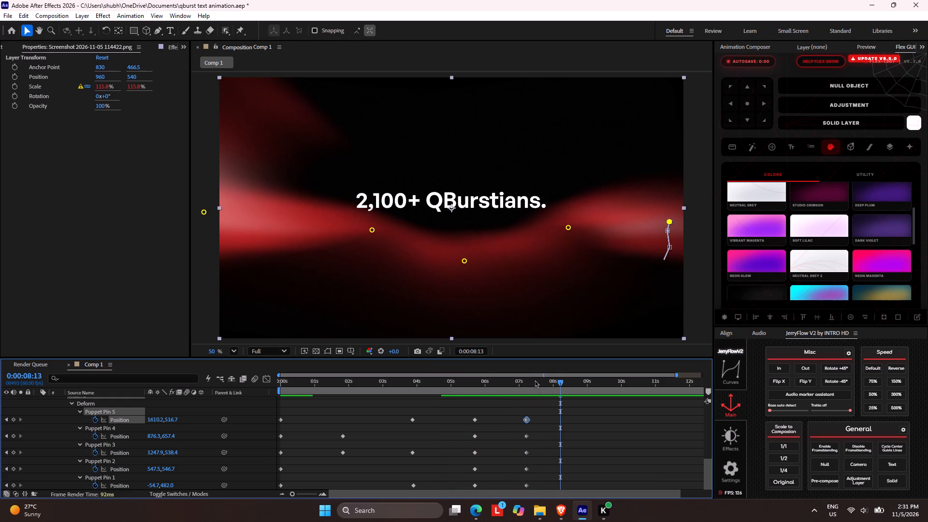
left_click_drag(536, 384, 245, 387)
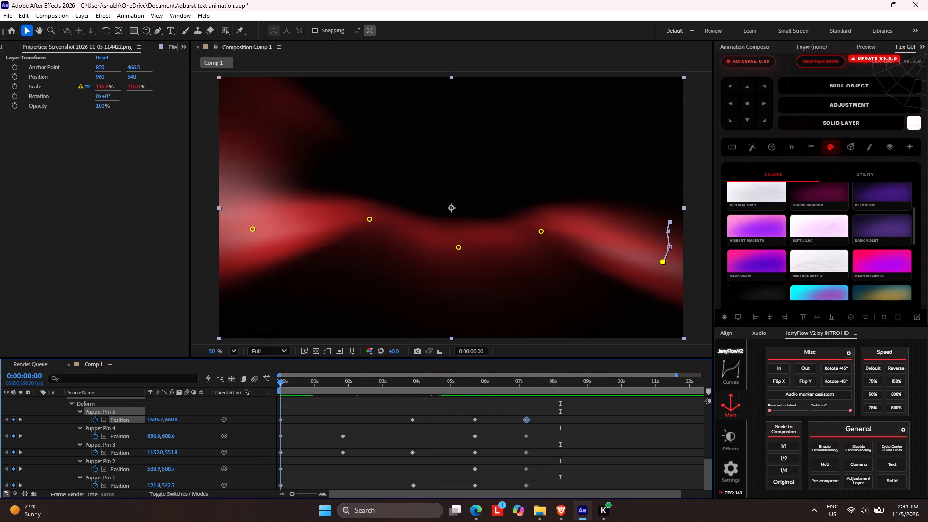
left_click_drag(245, 387, 476, 428)
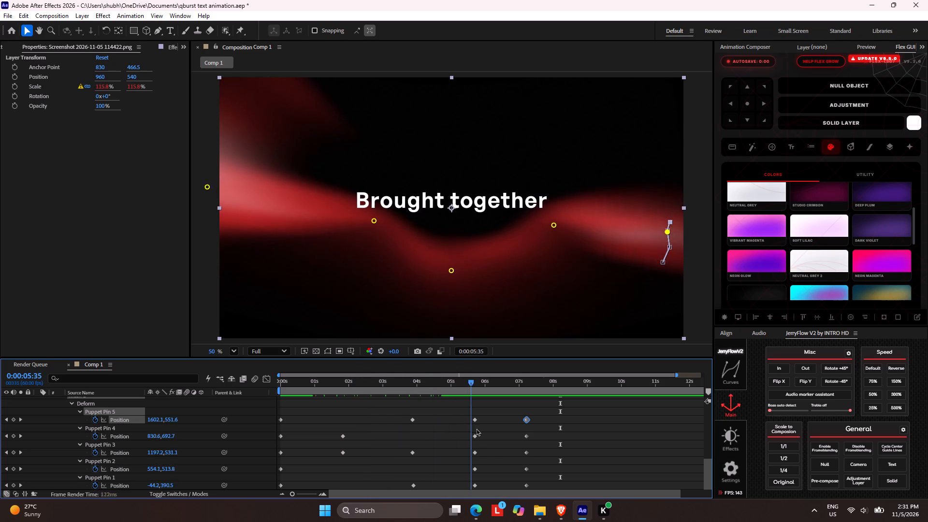
left_click_drag(476, 428, 200, 414)
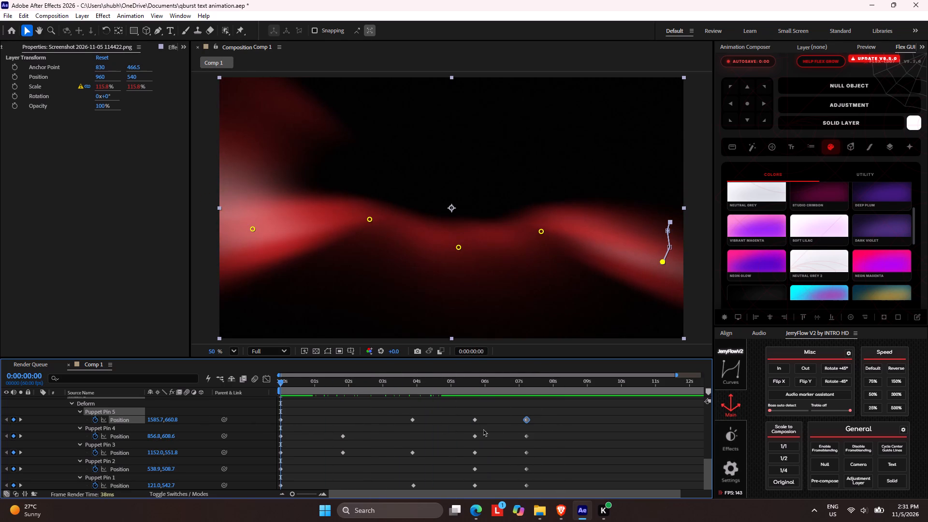
Deselect the puppet pin keyframes and enable motion blur on the red ribbon image layer.
left_click(557, 435)
left_click(587, 414)
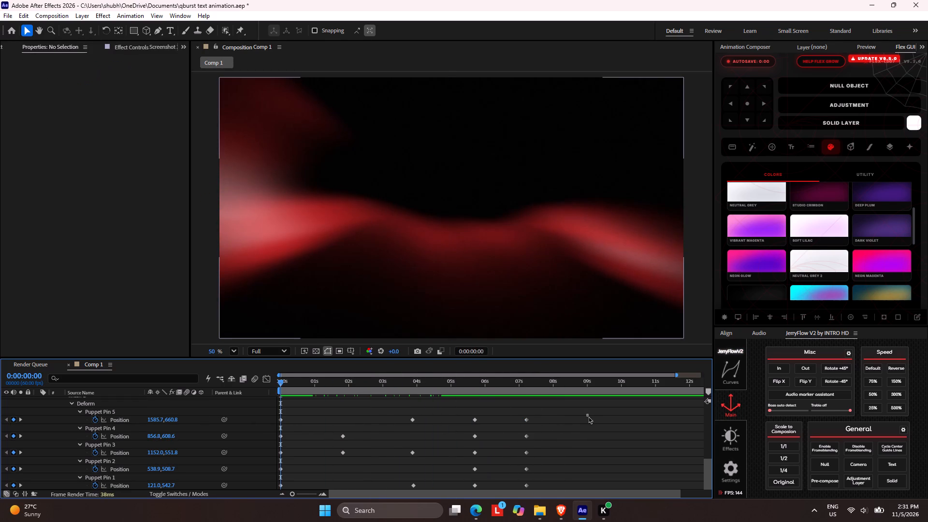
left_click_drag(705, 465, 715, 451)
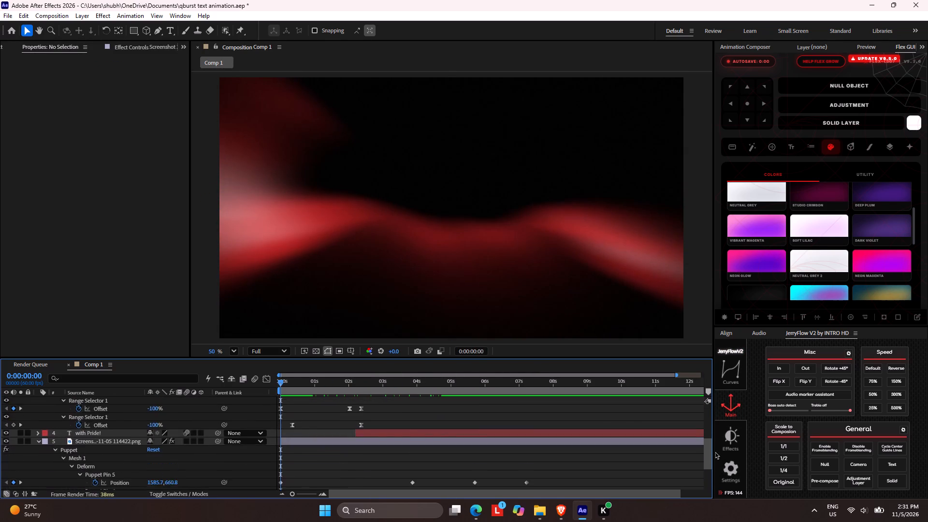
left_click_drag(715, 451, 710, 446)
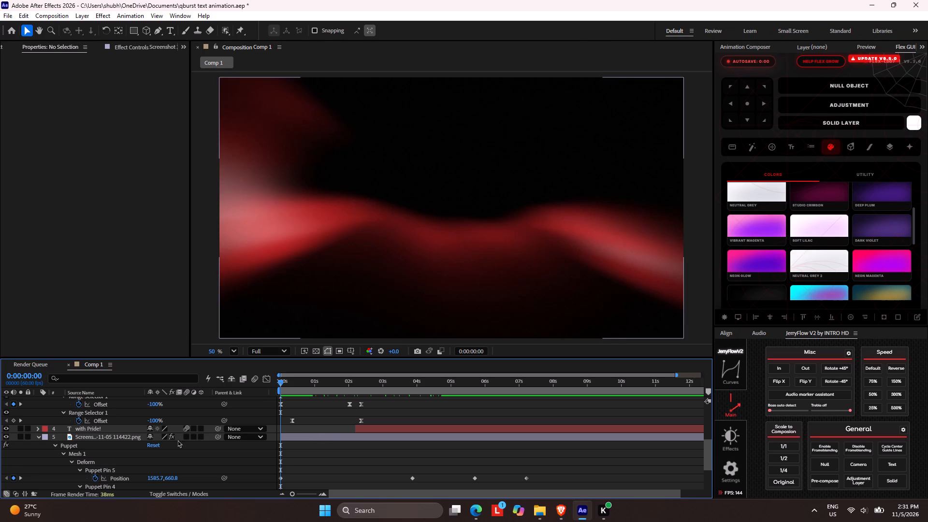
left_click(187, 435)
Check the motion-blurred ribbon by scrubbing from the start to about 0:00:06:11, and preview the animation from 0:00:00:00.
left_click_drag(293, 378, 305, 385)
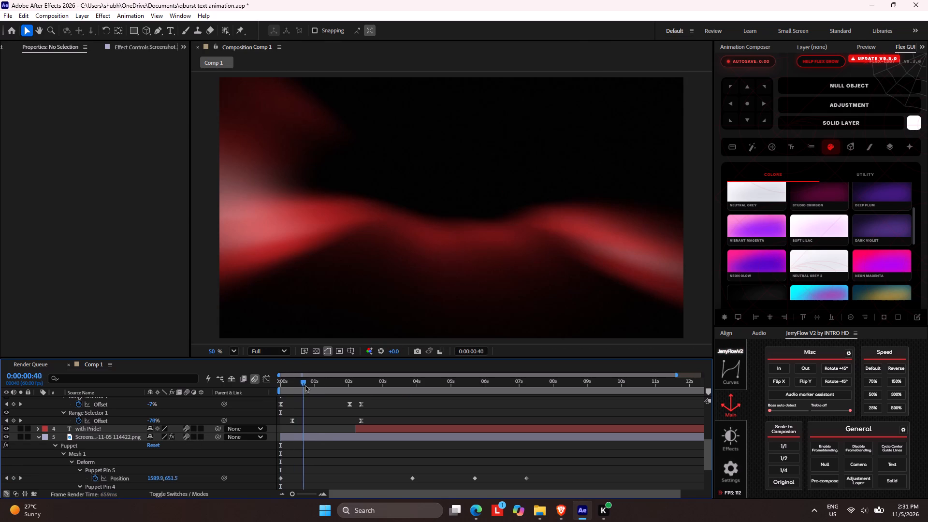
left_click_drag(305, 385, 502, 402)
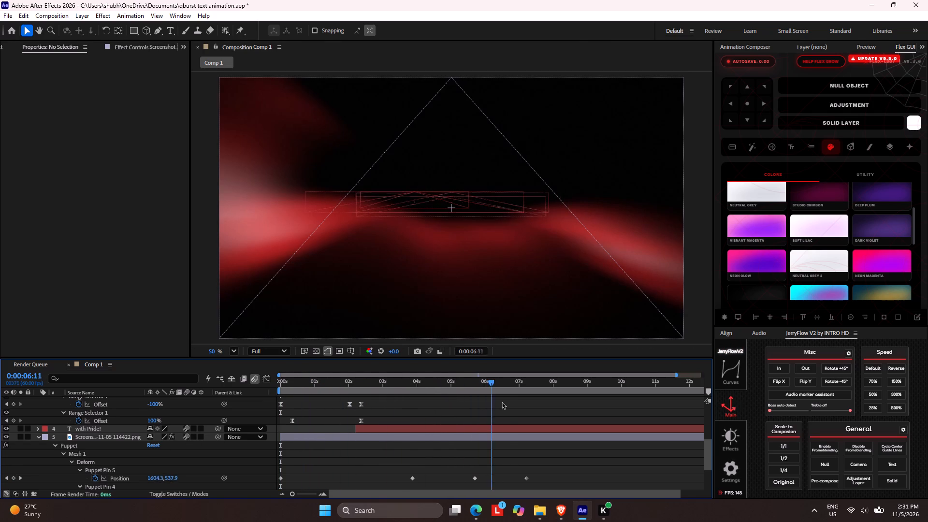
left_click_drag(502, 402, 266, 381)
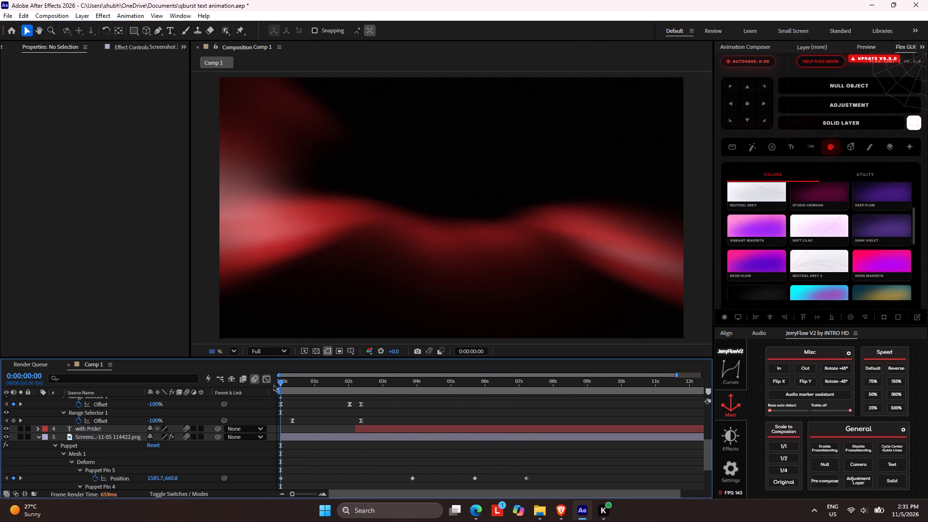
scroll(192, 414, "up", 12)
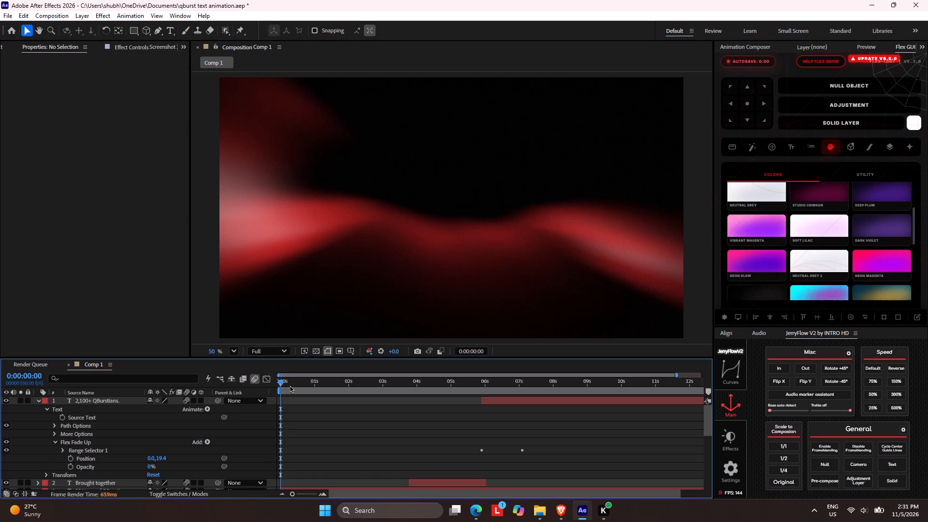
left_click(290, 385)
left_click_drag(290, 383, 267, 383)
key("space")
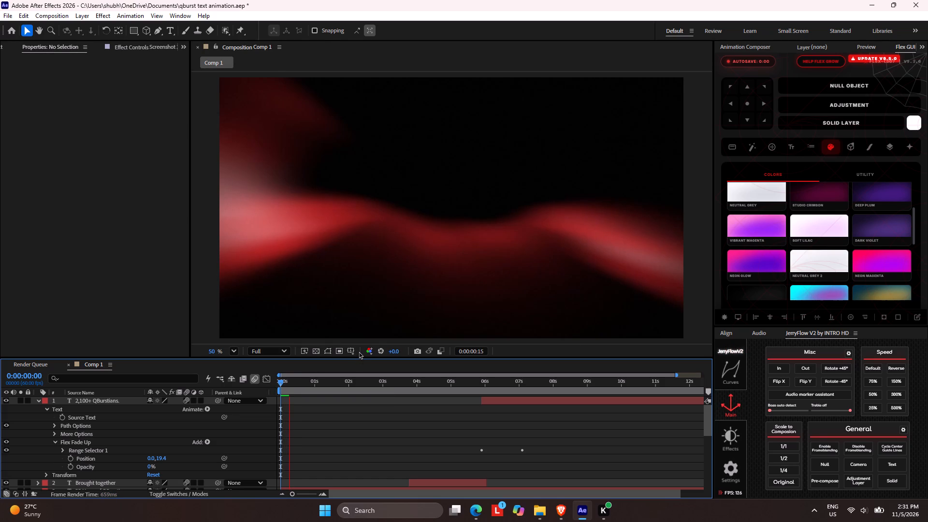
scroll(90, 428, "down", 10)
scroll(104, 417, "up", 2)
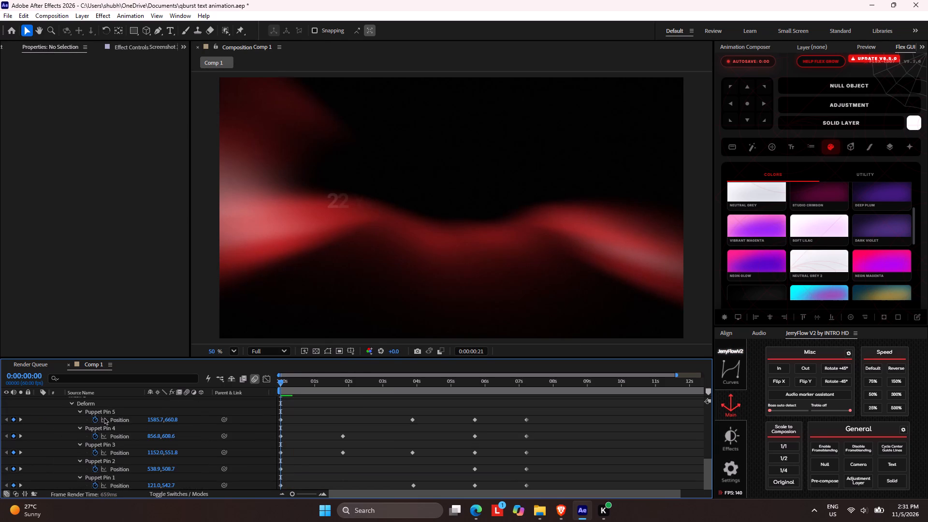
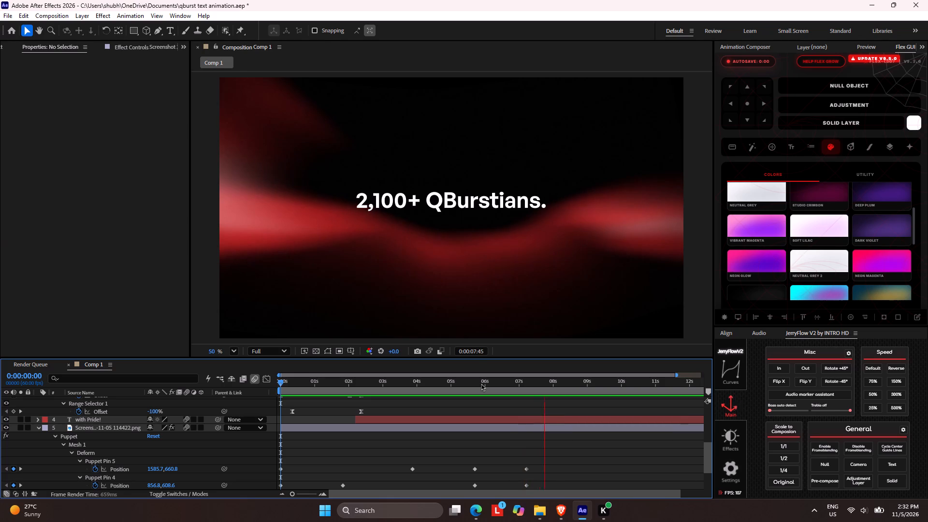
Check the frame around 0:00:02:31, return to the composition start, and preview the text and ribbon animation from 0:00:00:00.
left_click_drag(374, 383, 364, 380)
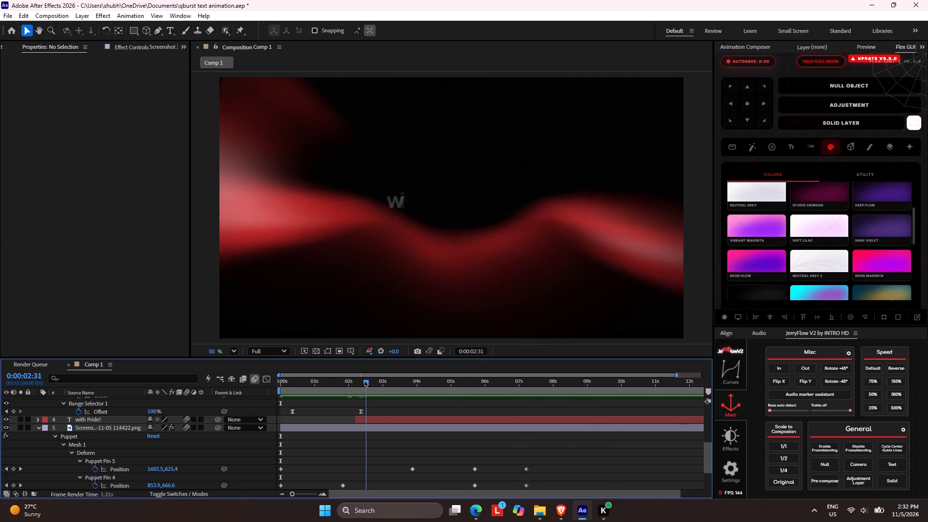
left_click_drag(364, 380, 261, 386)
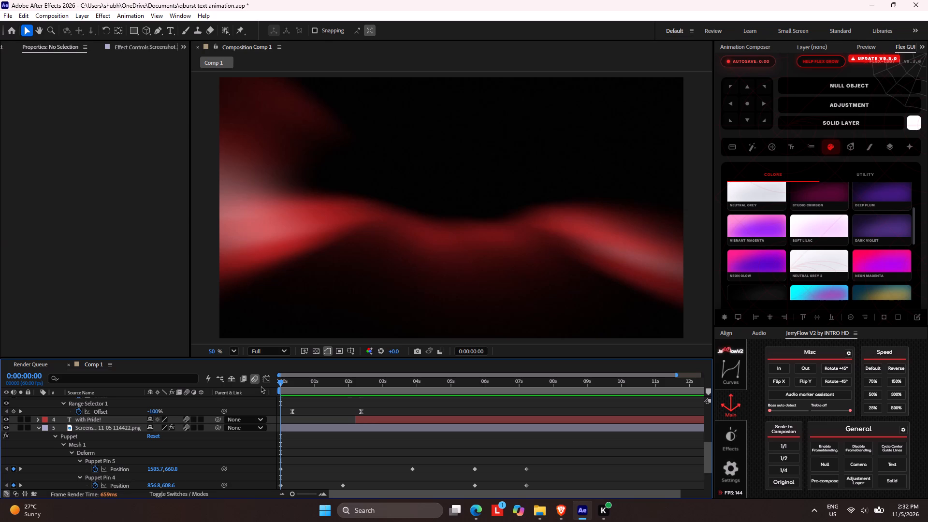
key("space")
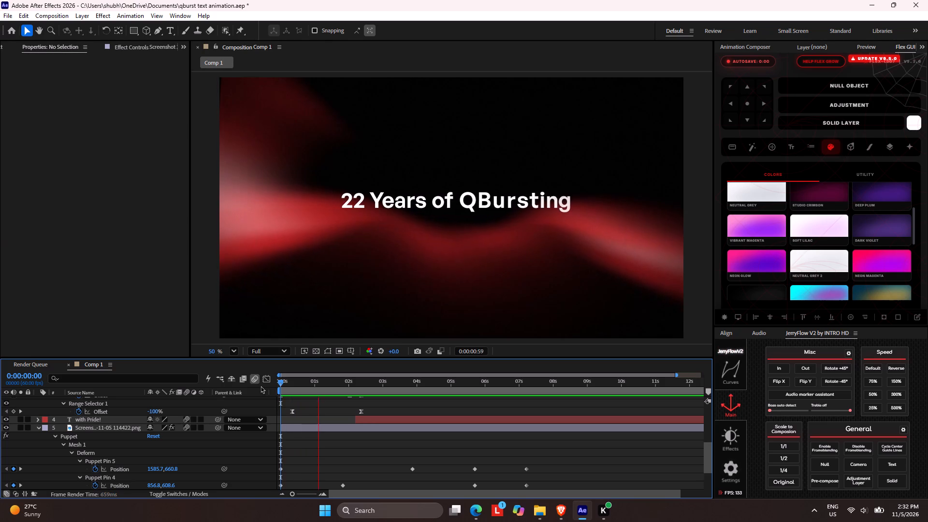
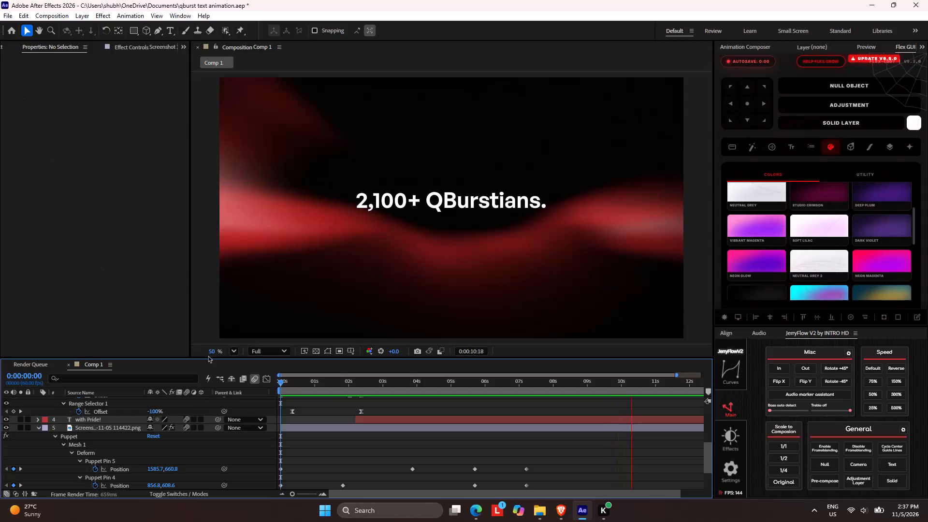
Return to the composition start and replay the text and ribbon animation from 0:00:00:00.
left_click_drag(302, 381, 284, 385)
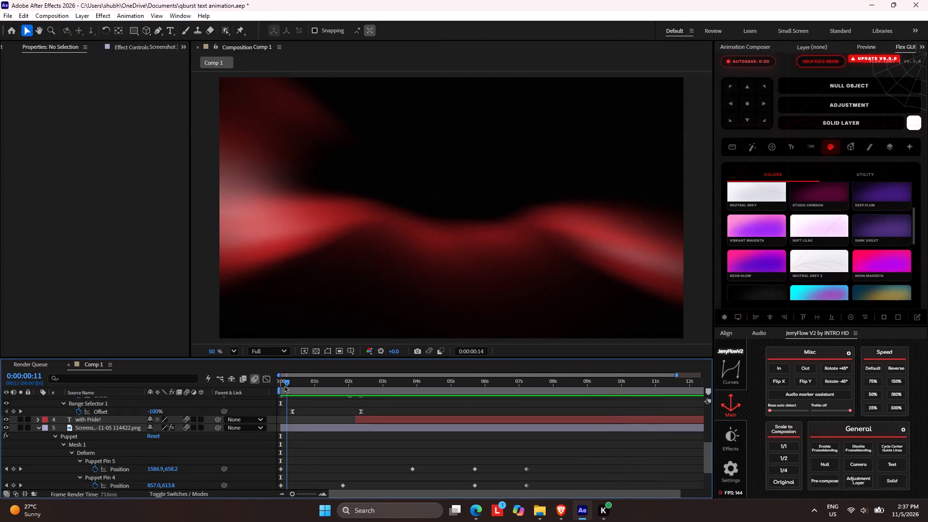
left_click_drag(284, 385, 272, 388)
key("space")
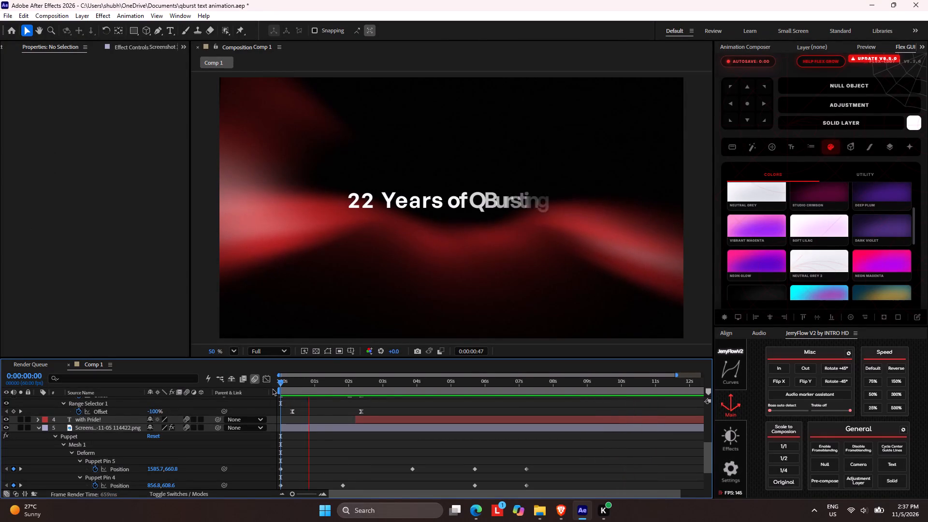
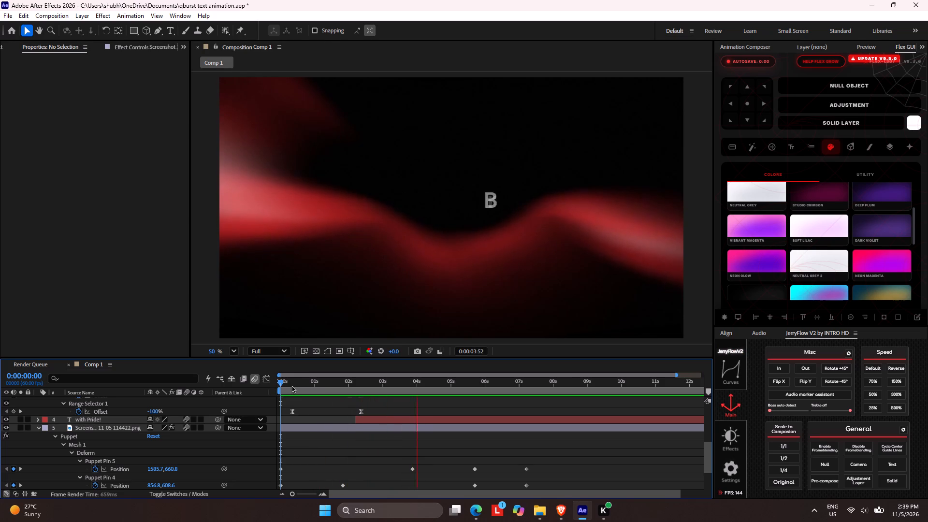
Scrub the first three seconds to examine the transition from "22 Years of QBursting" to "with Pride!".
left_click_drag(291, 385, 279, 393)
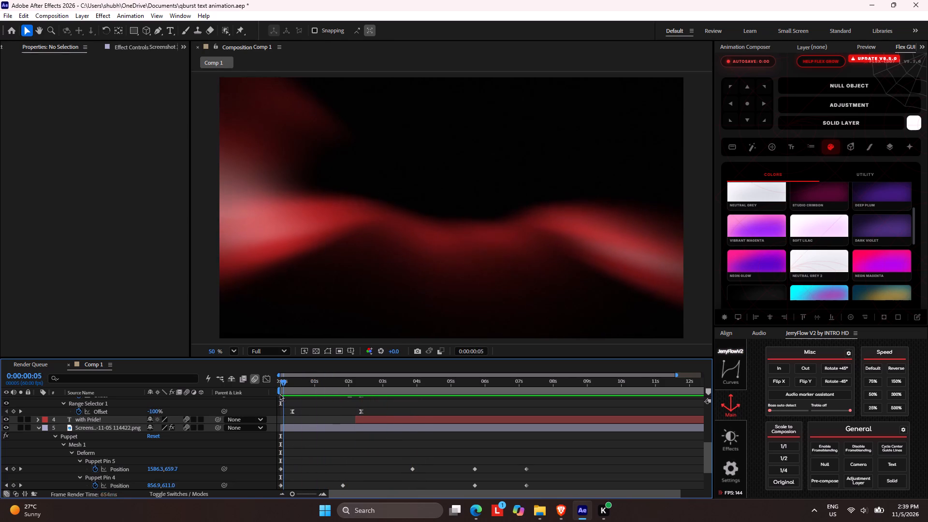
left_click_drag(279, 393, 385, 396)
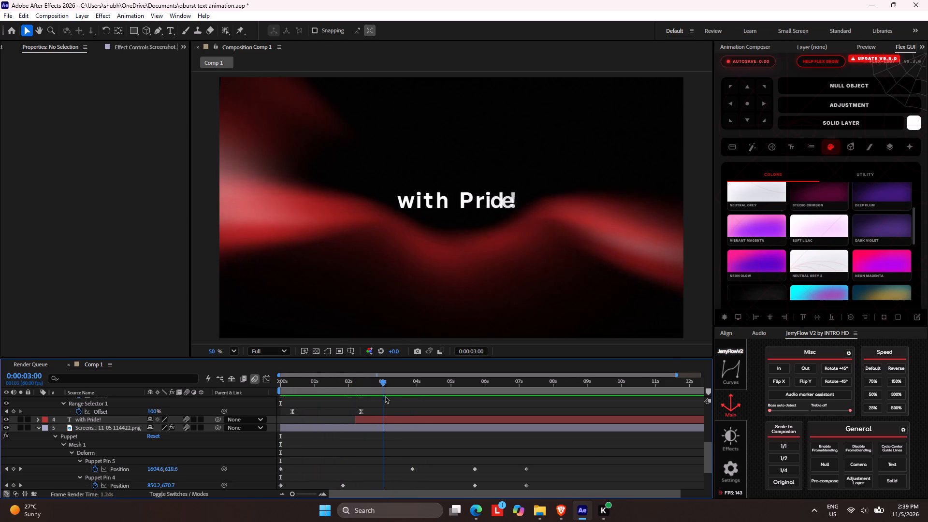
left_click_drag(385, 396, 370, 405)
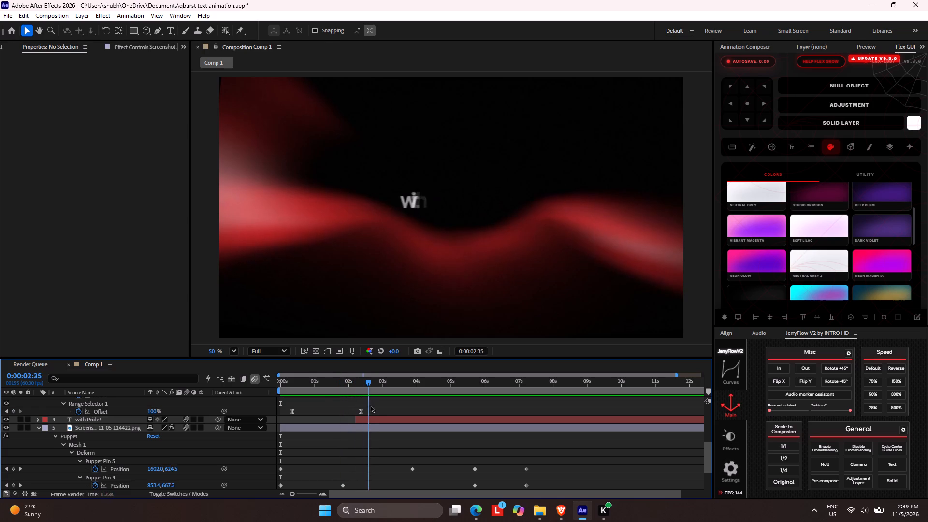
left_click_drag(370, 405, 355, 400)
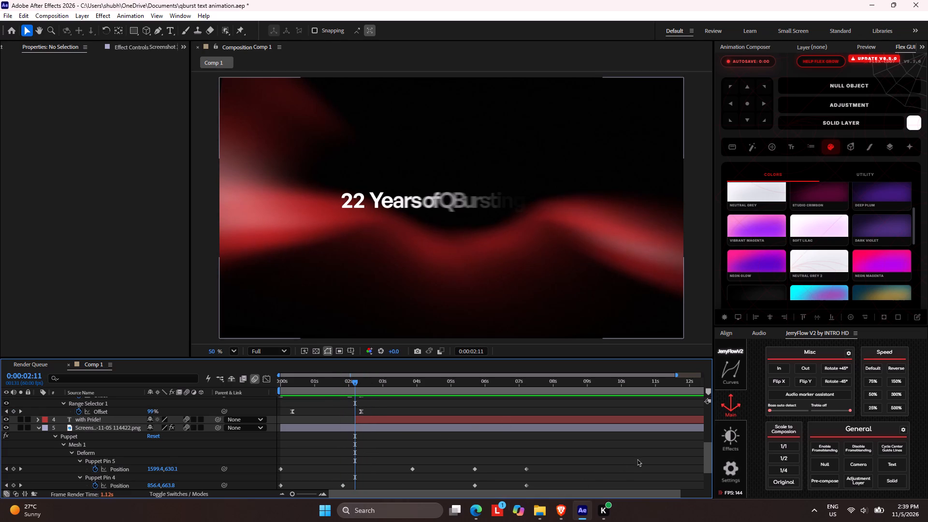
Collapse the puppet properties of the ribbon screenshot layer in the timeline.
left_click_drag(709, 453, 707, 461)
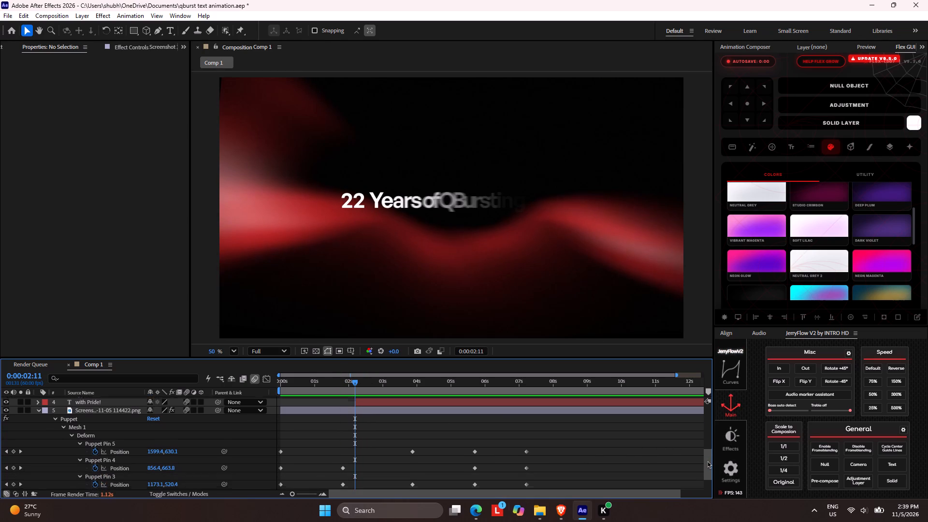
left_click_drag(707, 461, 708, 488)
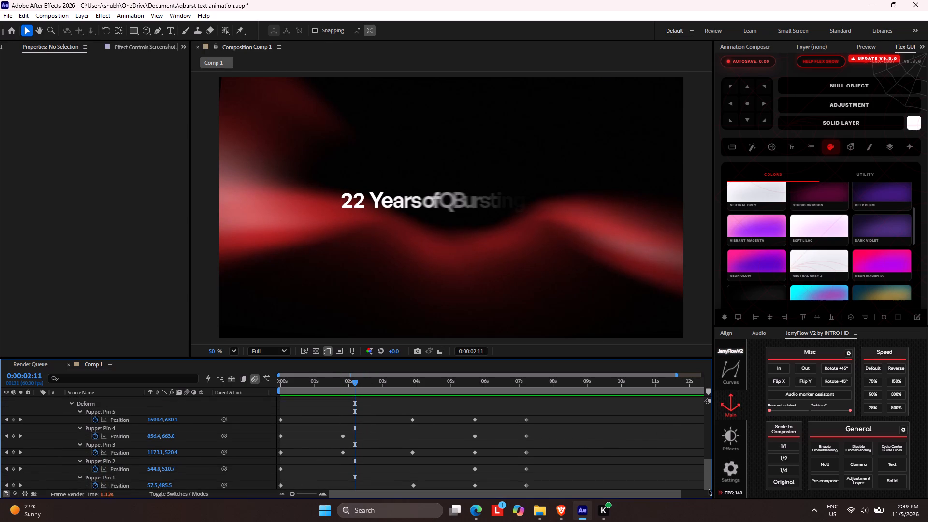
left_click_drag(708, 488, 707, 486)
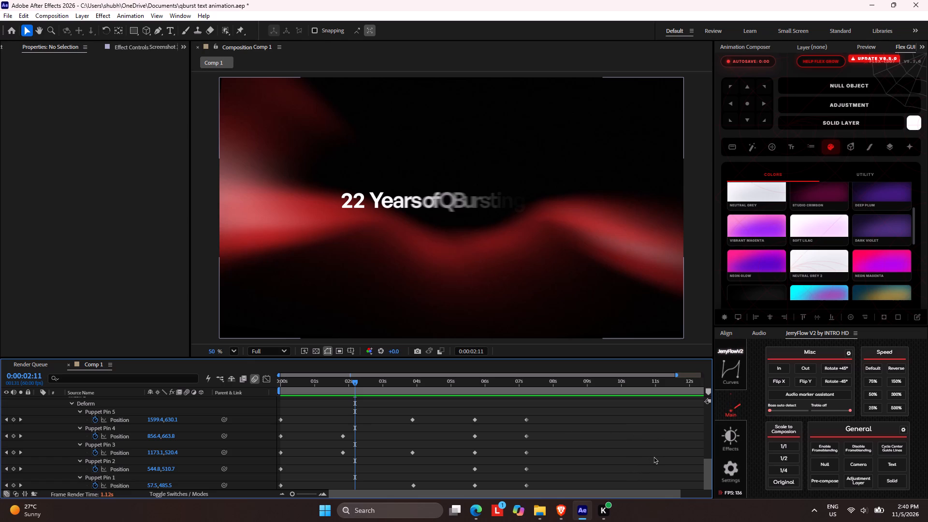
scroll(656, 455, "up", 5)
scroll(390, 445, "down", 2)
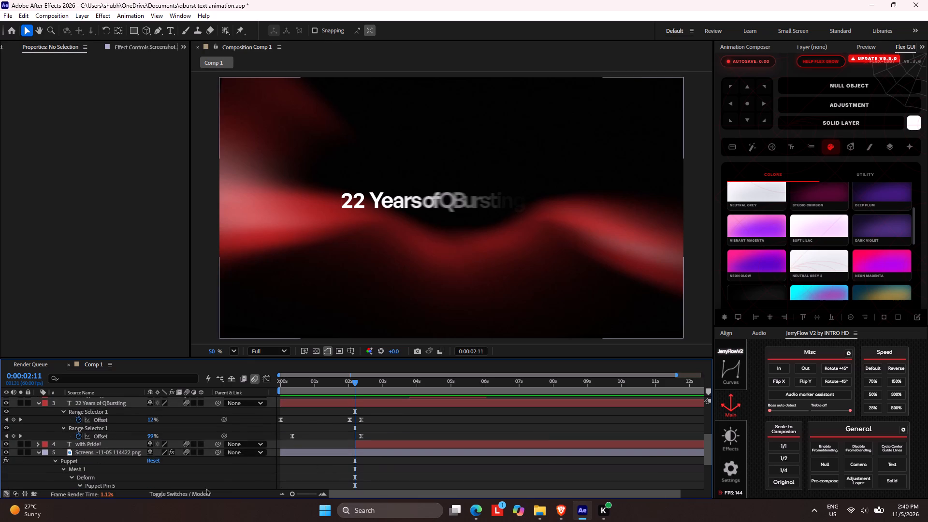
left_click(38, 454)
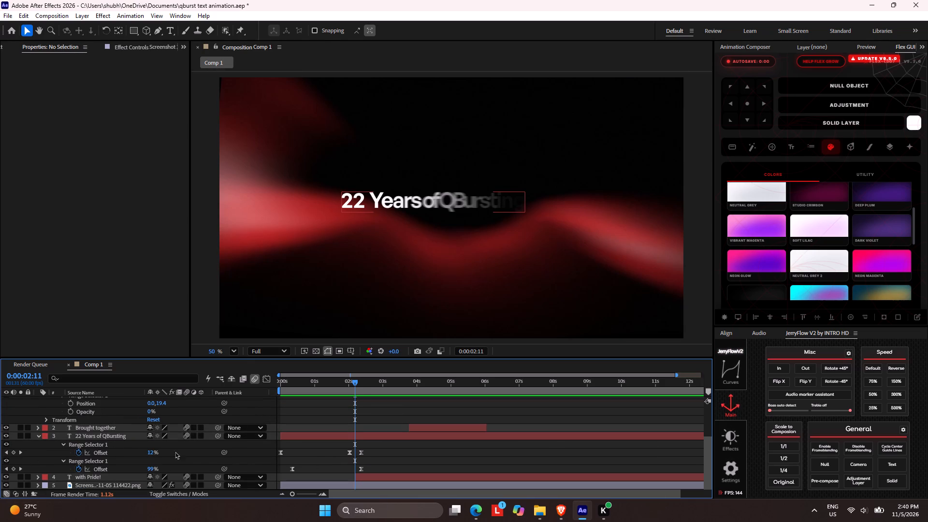
Delay the last Offset keyframes of both "22 Years of QBursting" range selectors to about 2.6 seconds and check the transition up to 0:00:02:52.
scroll(354, 443, "up", 2)
scroll(357, 437, "down", 2)
left_click_drag(368, 446, 360, 475)
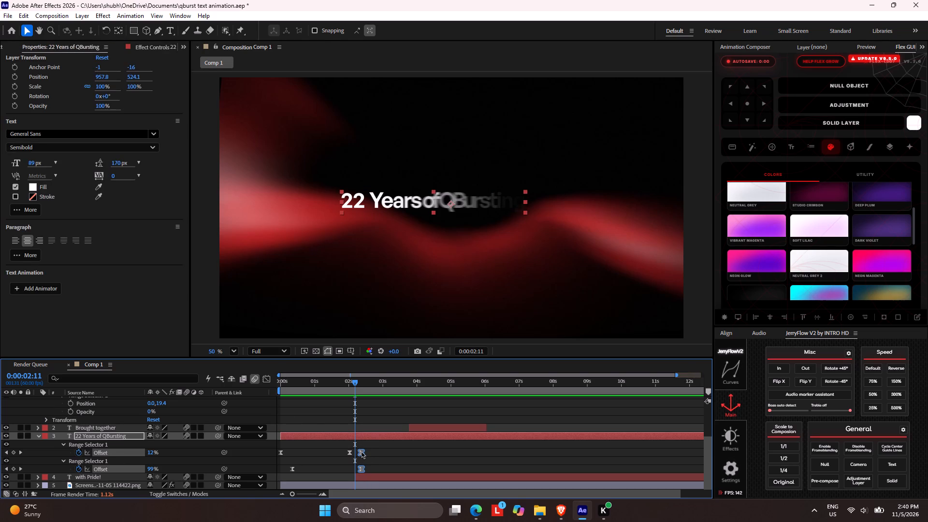
left_click_drag(361, 451, 370, 454)
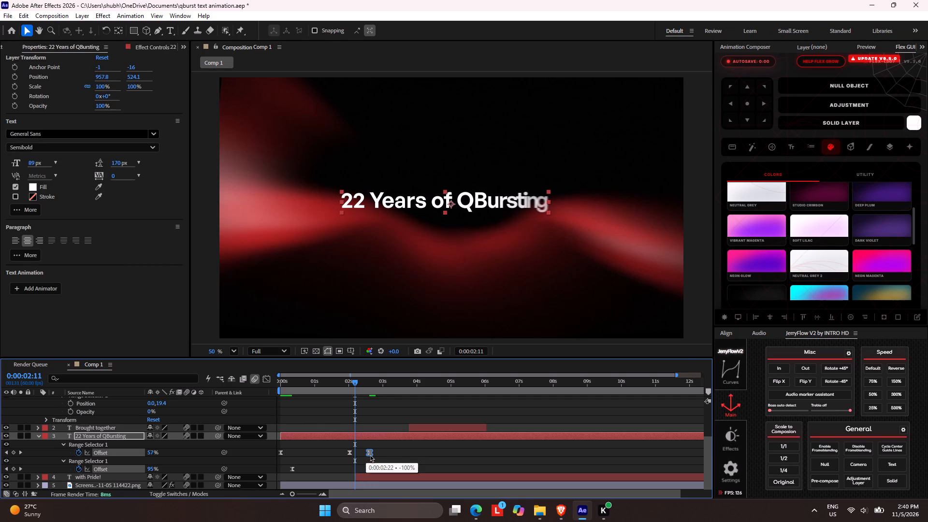
left_click_drag(370, 454, 370, 455)
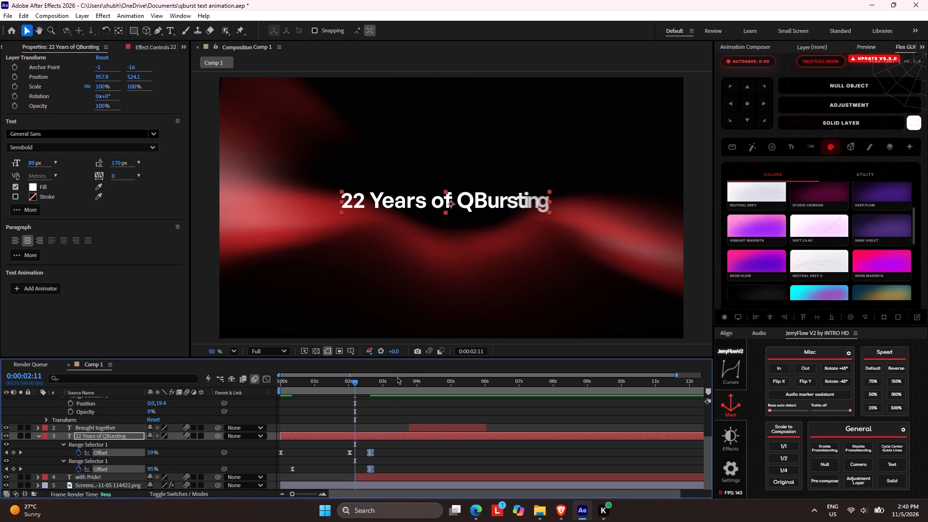
left_click_drag(354, 381, 354, 384)
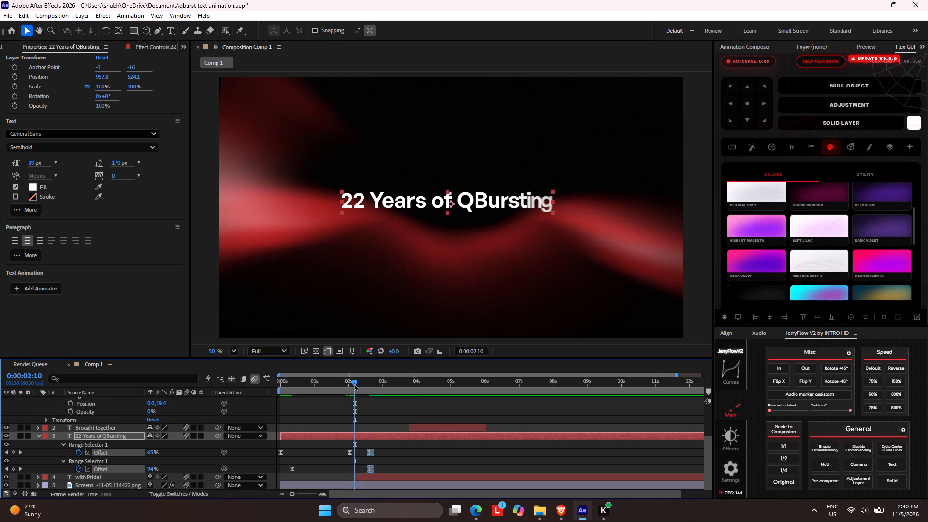
left_click_drag(354, 384, 377, 391)
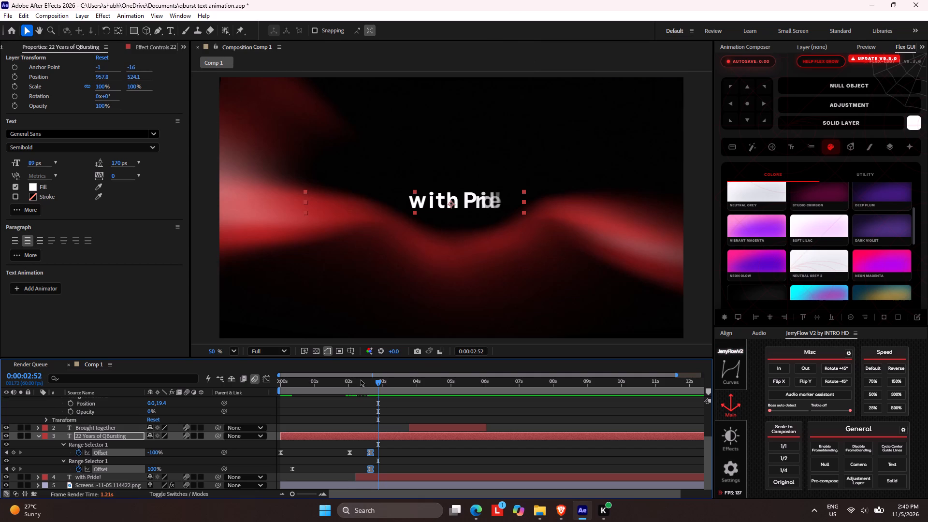
left_click(403, 462)
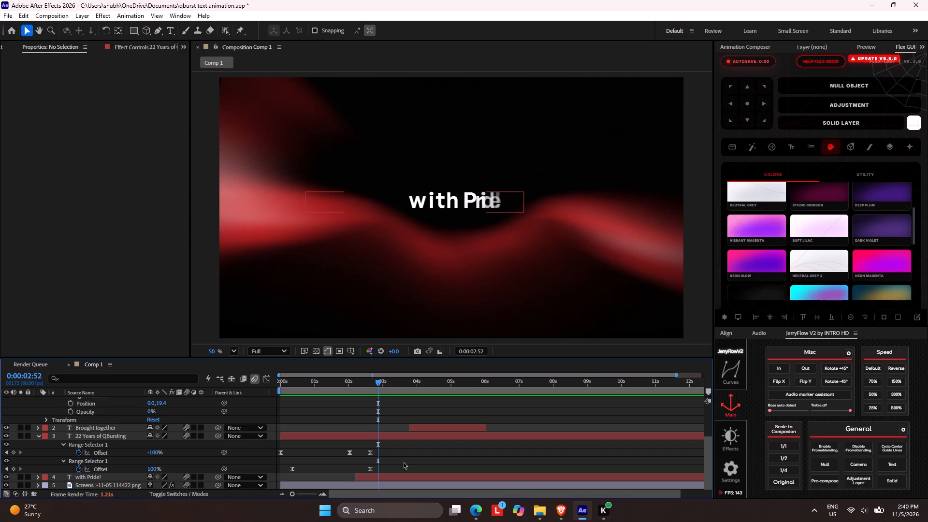
left_click(398, 451)
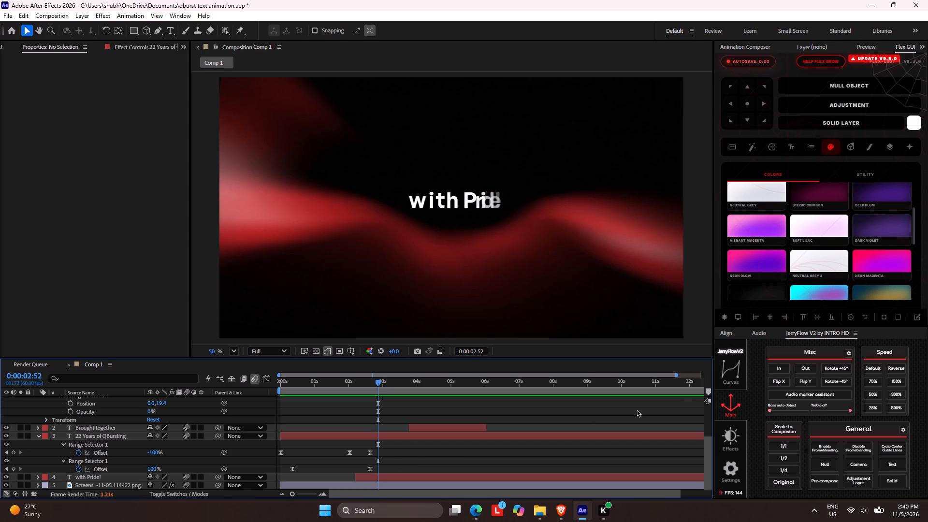
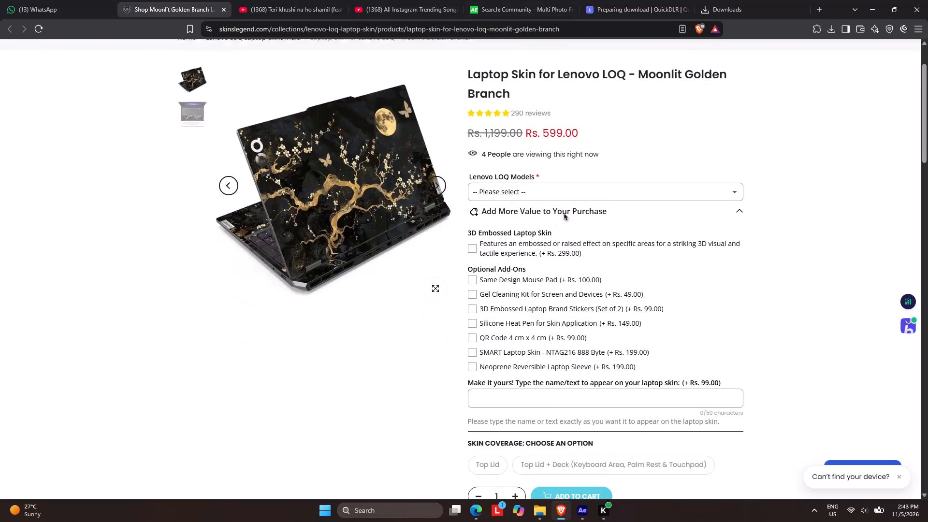
Add the Same Design Mouse Pad to the Moonlit Golden Branch laptop skin and choose Top Lid + Deck coverage.
left_click(470, 266)
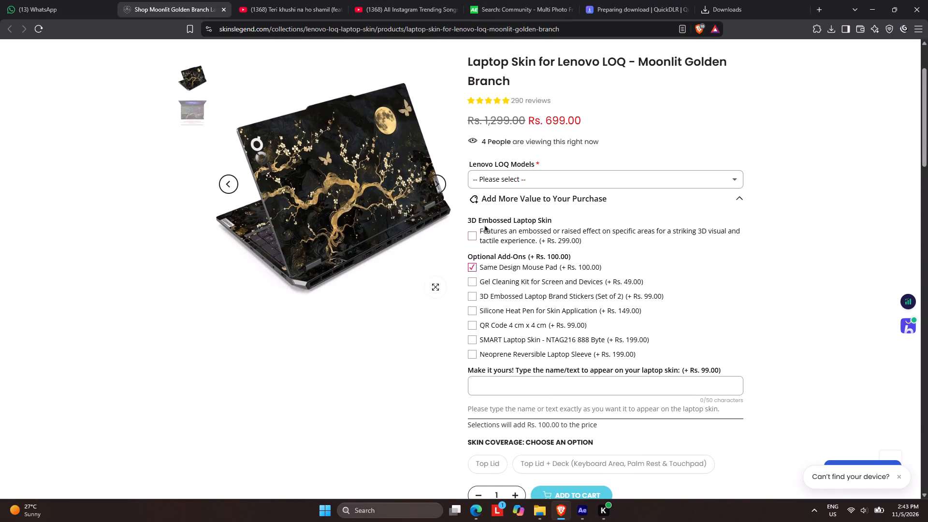
scroll(530, 206, "down", 1)
left_click(559, 410)
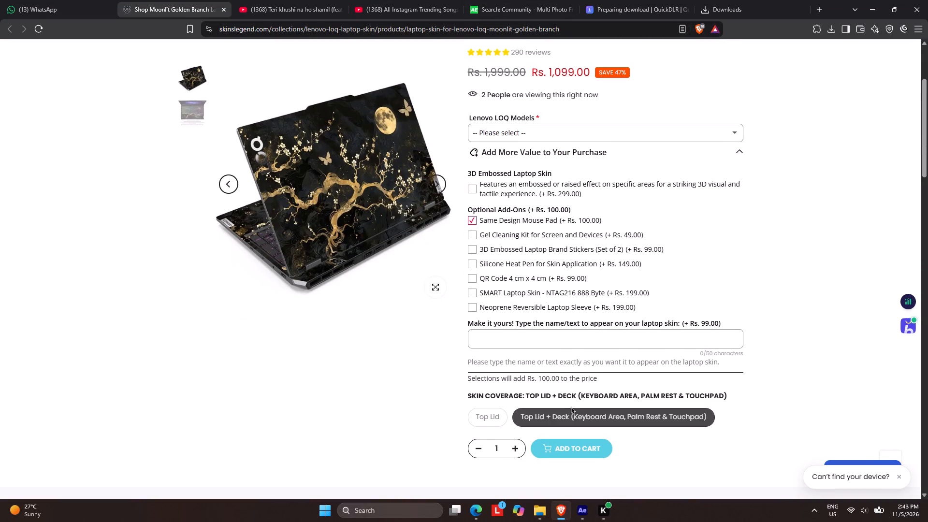
Add the 3D embossed skin, gel cleaning kit, 3D brand stickers, silicone heat pen, SMART Laptop Skin and neoprene sleeve, leaving out the QR code.
left_click(472, 188)
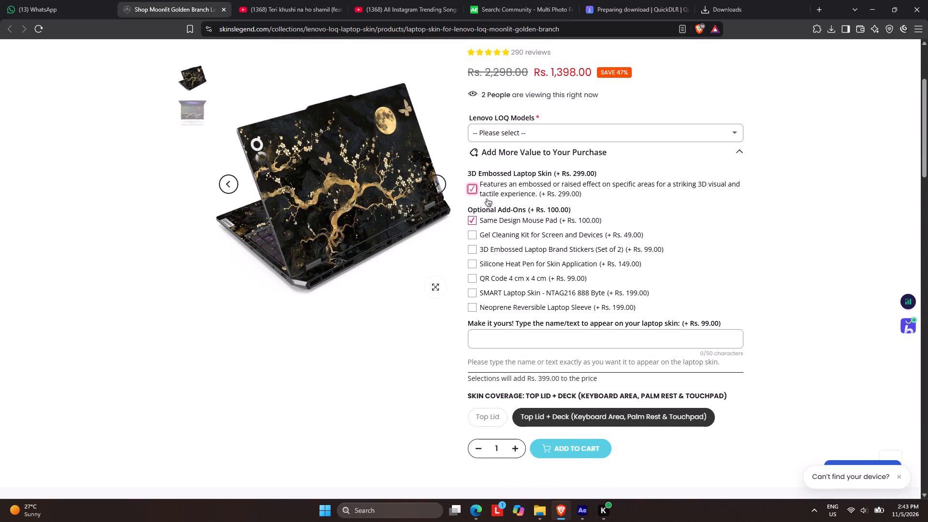
left_click(473, 236)
left_click(468, 255)
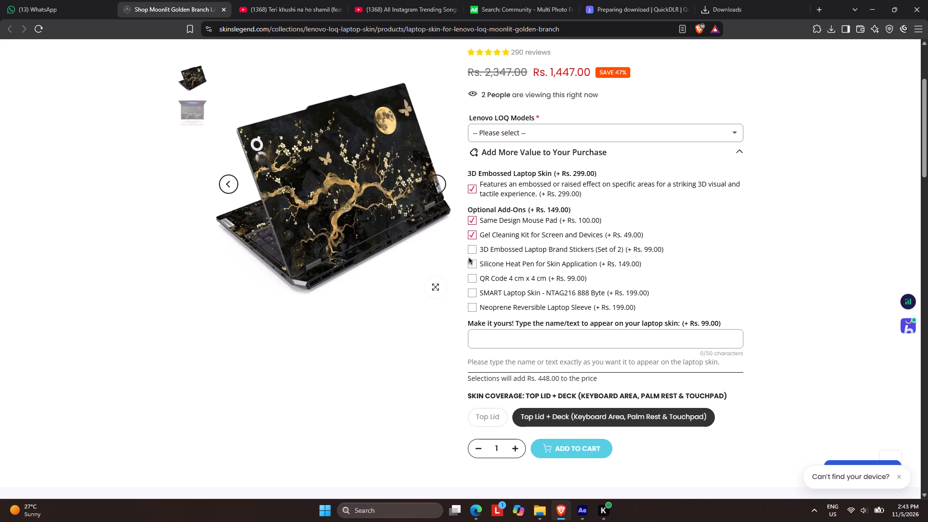
left_click(471, 249)
left_click(477, 267)
left_click(471, 273)
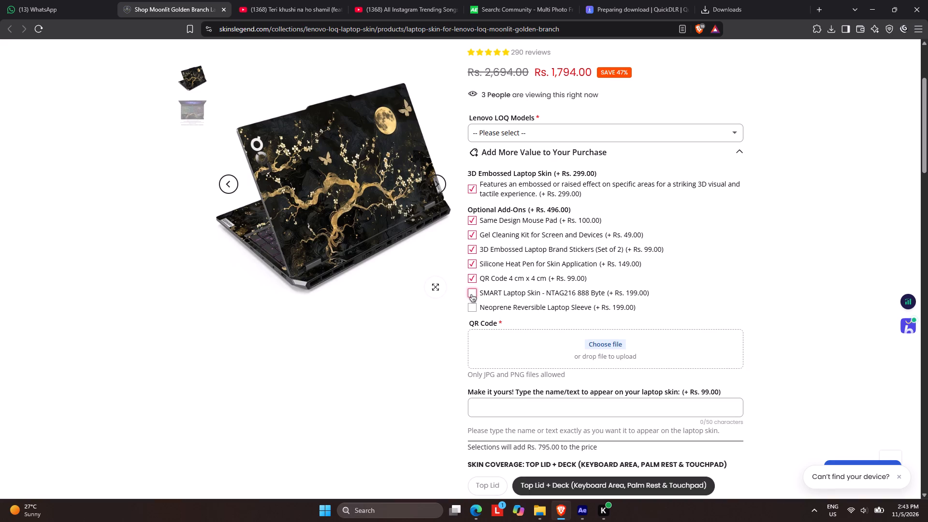
left_click(469, 275)
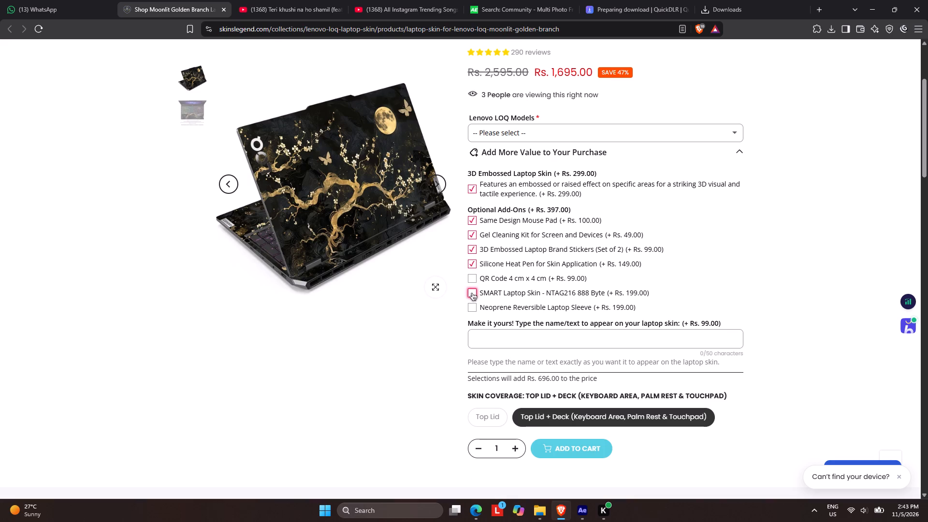
left_click(469, 292)
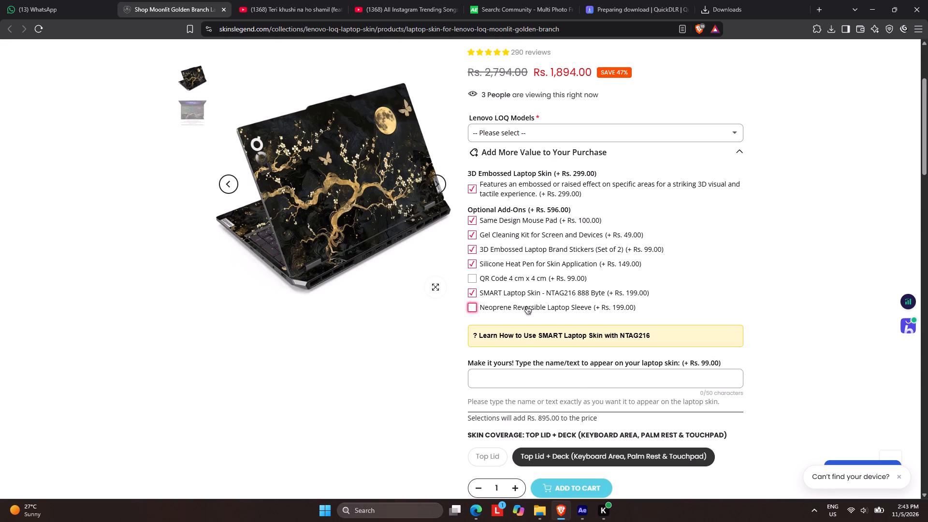
left_click(474, 307)
Choose 11 Inch as the compatible device screen size for the laptop sleeve.
scroll(540, 312, "down", 1)
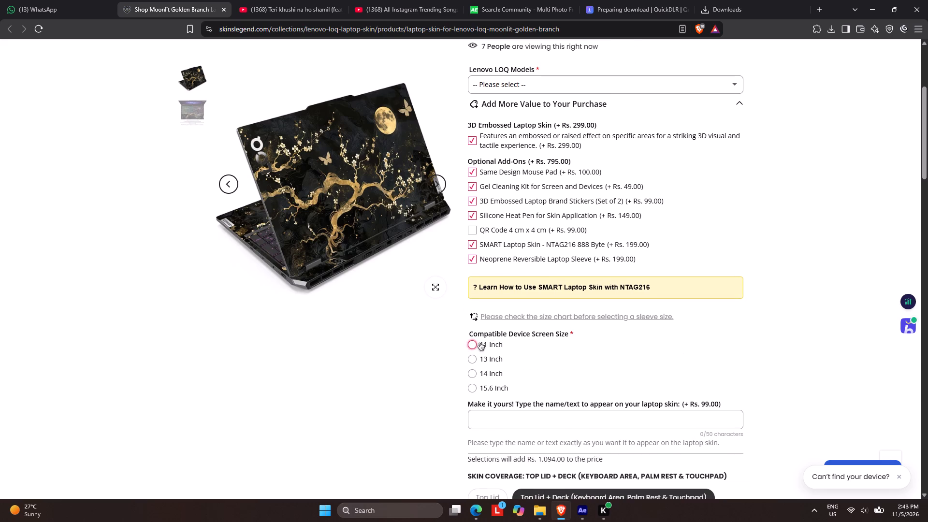
left_click(470, 357)
left_click(582, 341)
Examine the laptop skin's description, updated price and chosen add-ons on the product page.
scroll(626, 324, "down", 5)
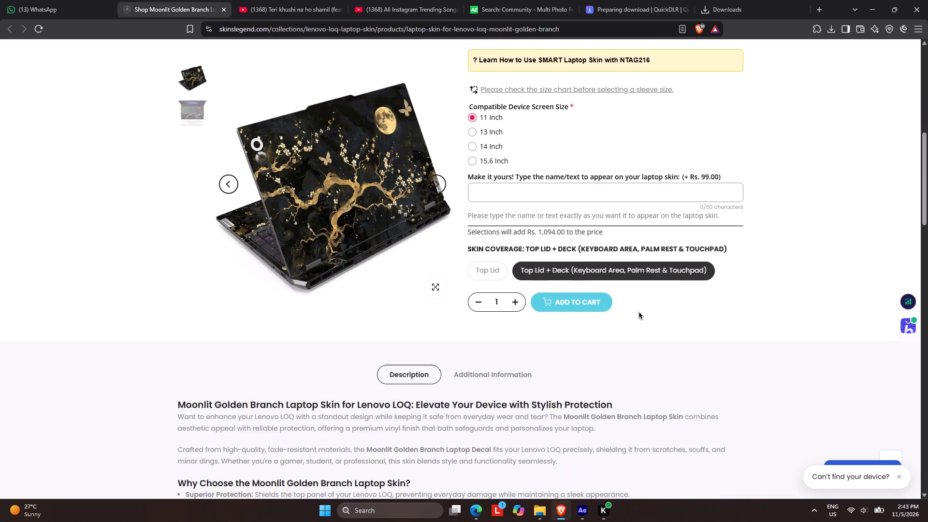
scroll(637, 303, "down", 1)
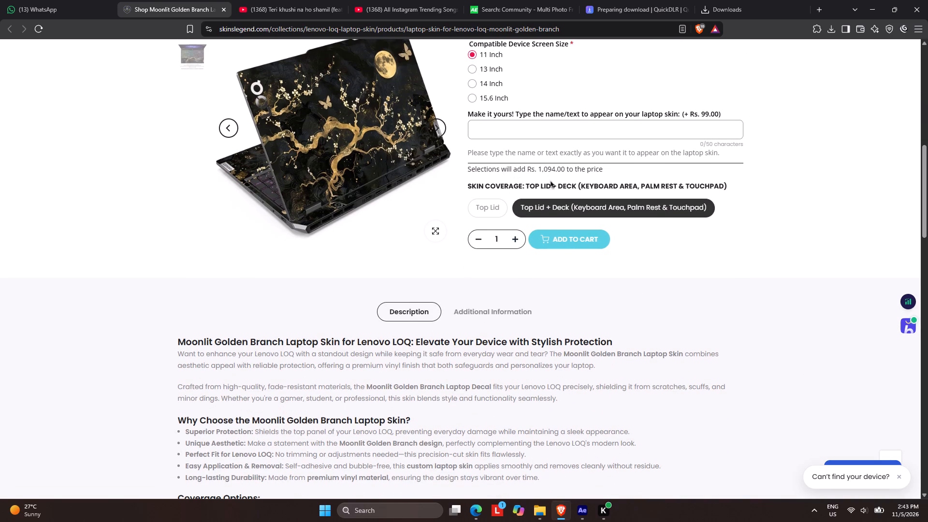
scroll(647, 222, "up", 10)
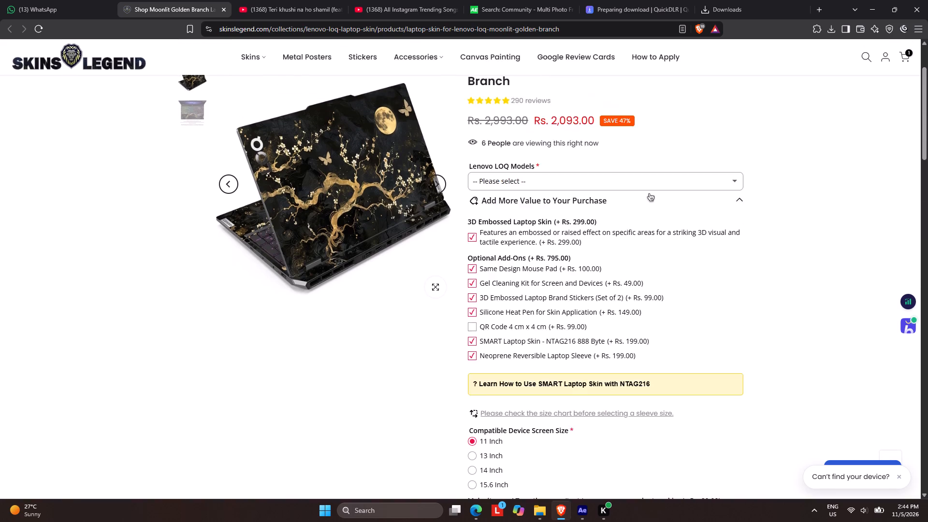
scroll(647, 193, "up", 3)
left_click_drag(550, 210, 583, 211)
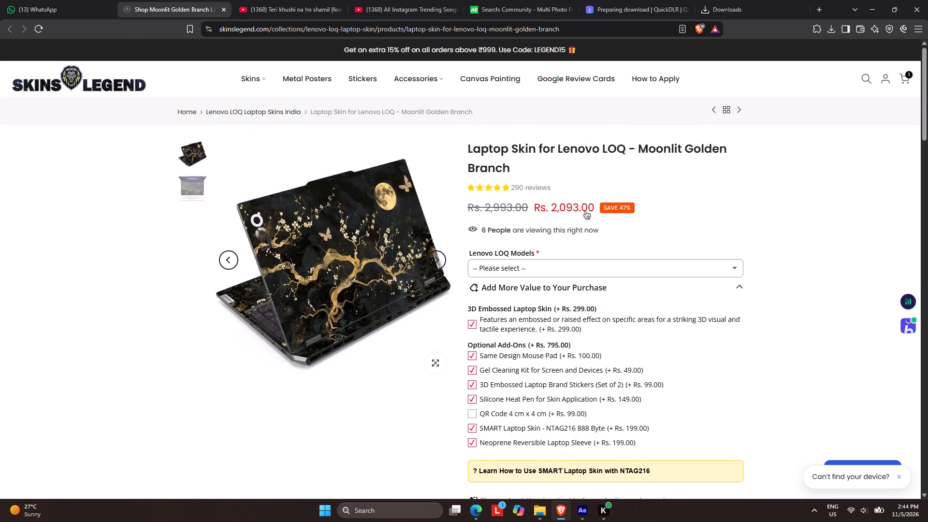
left_click_drag(583, 211, 583, 210)
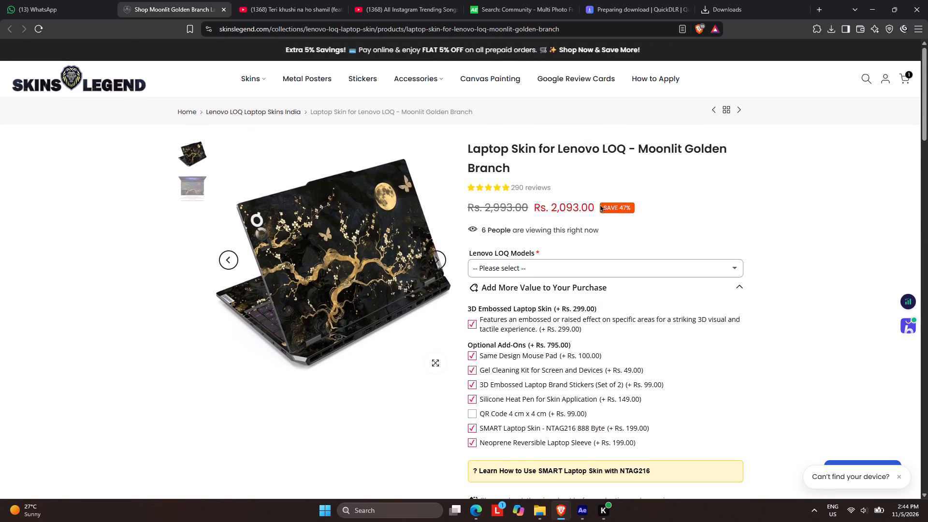
scroll(598, 204, "down", 1)
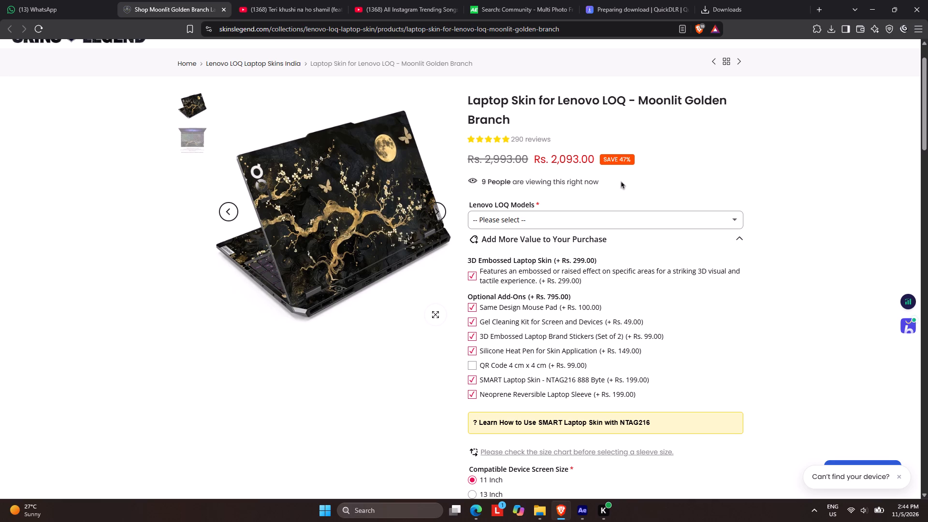
scroll(699, 162, "down", 2)
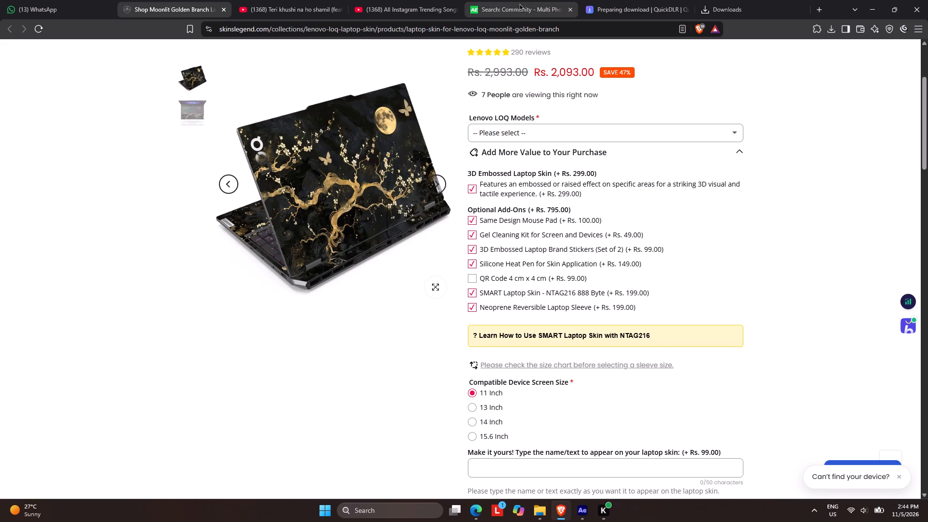
Switch to the QuickDLR download page for the Multi Photo Frames Logo Opener.
left_click(621, 0)
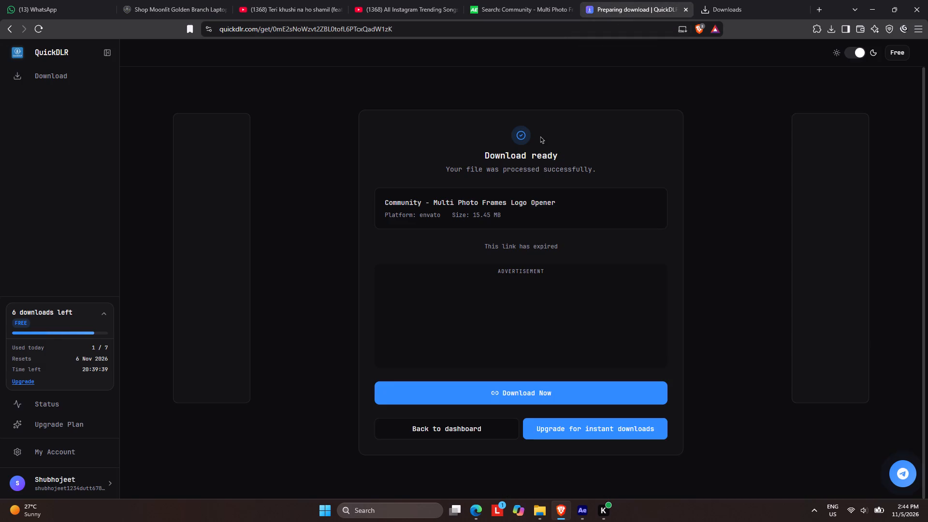
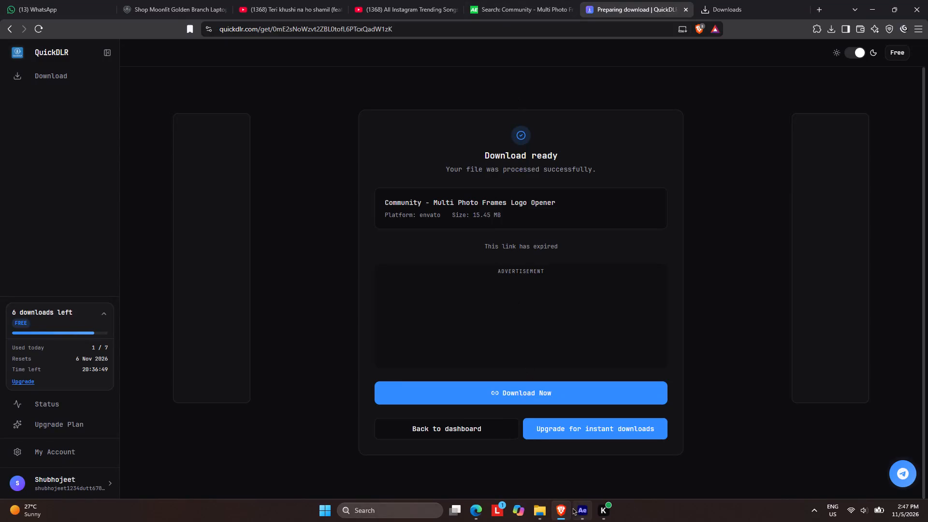
Switch to After Effects and review the animation of the "Brought together" and "2,100+ QBurstians." text.
left_click(585, 515)
left_click_drag(373, 381, 466, 383)
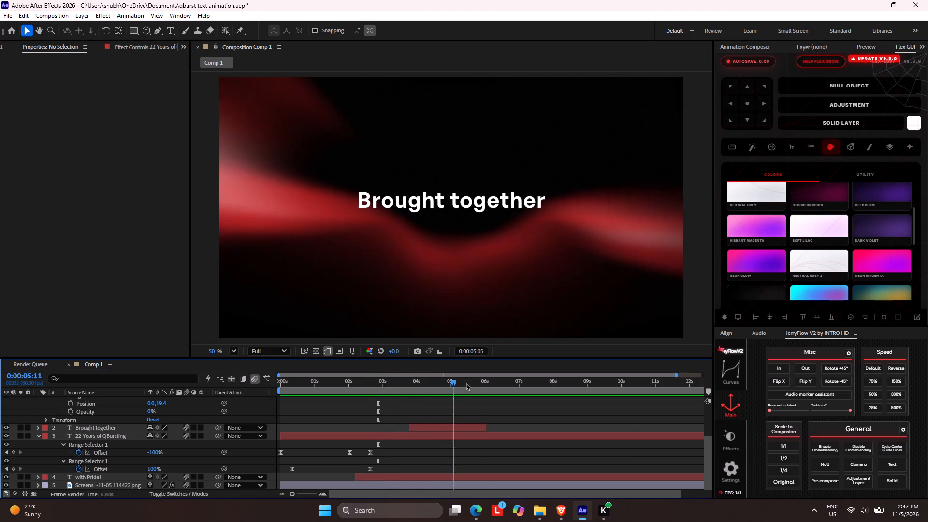
left_click_drag(466, 383, 575, 396)
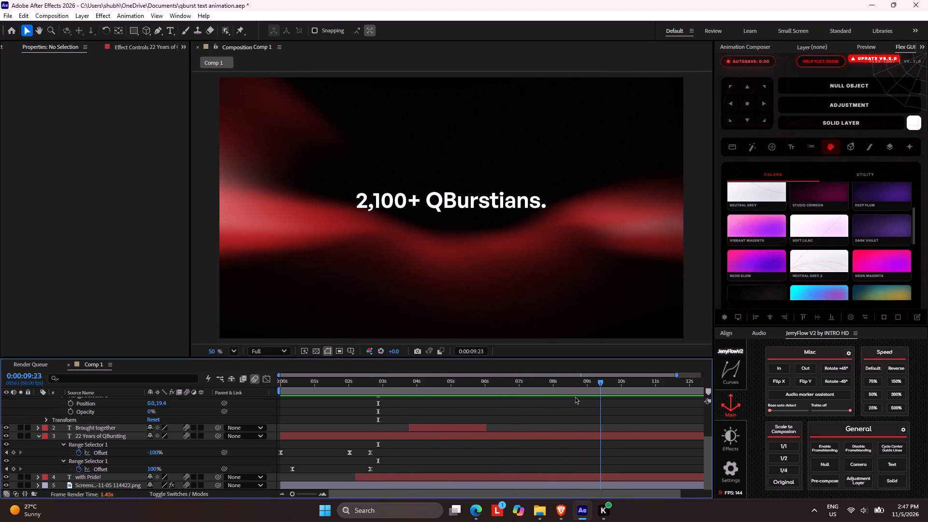
left_click_drag(575, 396, 500, 395)
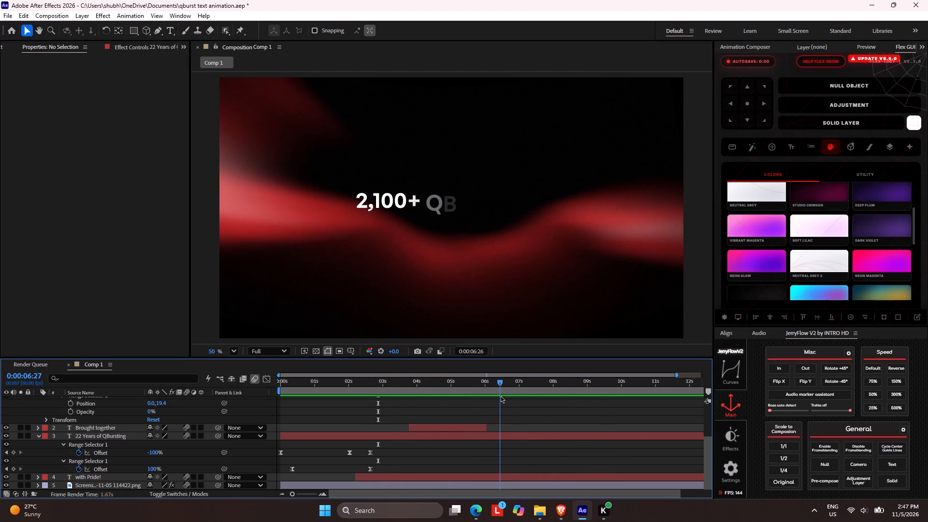
left_click_drag(500, 395, 529, 396)
Keyframe the opacity of the "2,100+ QBurstians." layer from 100% at 0:00:07:15 to 0% at 0:00:07:39.
left_click_drag(707, 446, 699, 364)
left_click(541, 398)
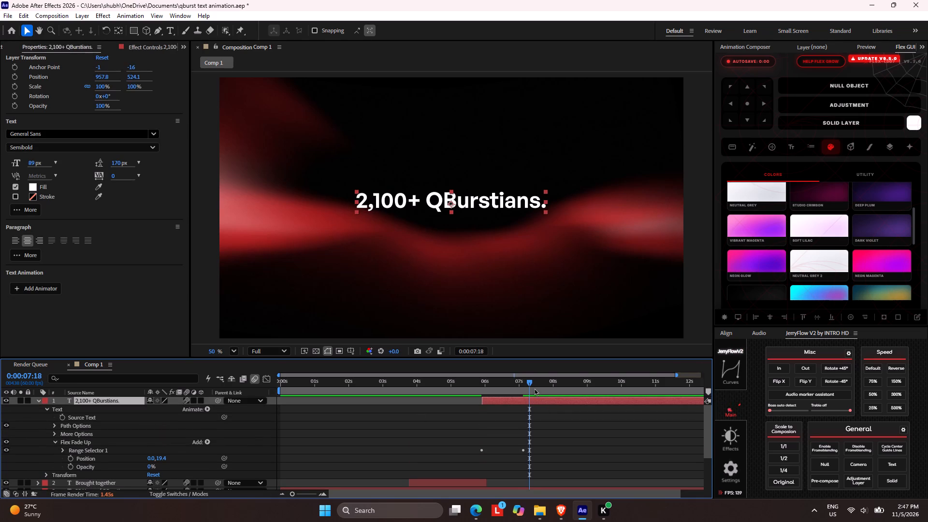
left_click_drag(528, 382, 541, 388)
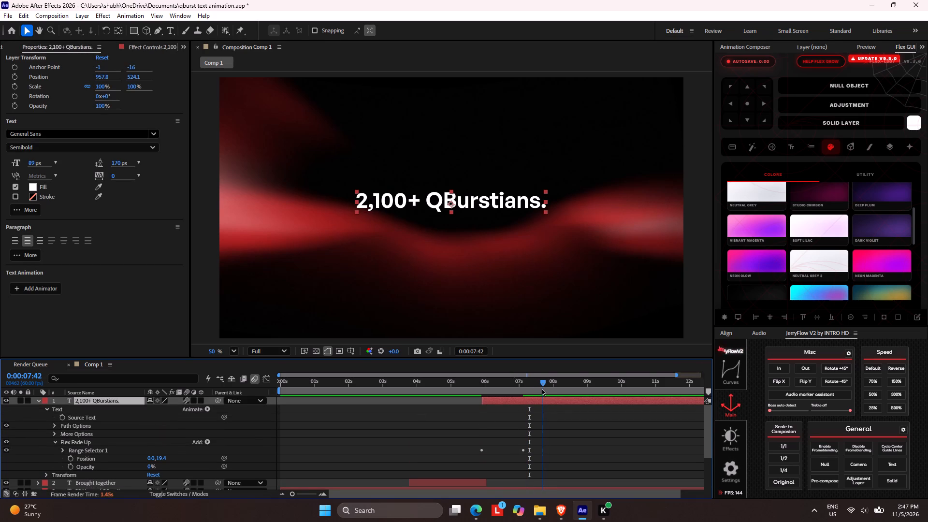
left_click_drag(541, 388, 539, 387)
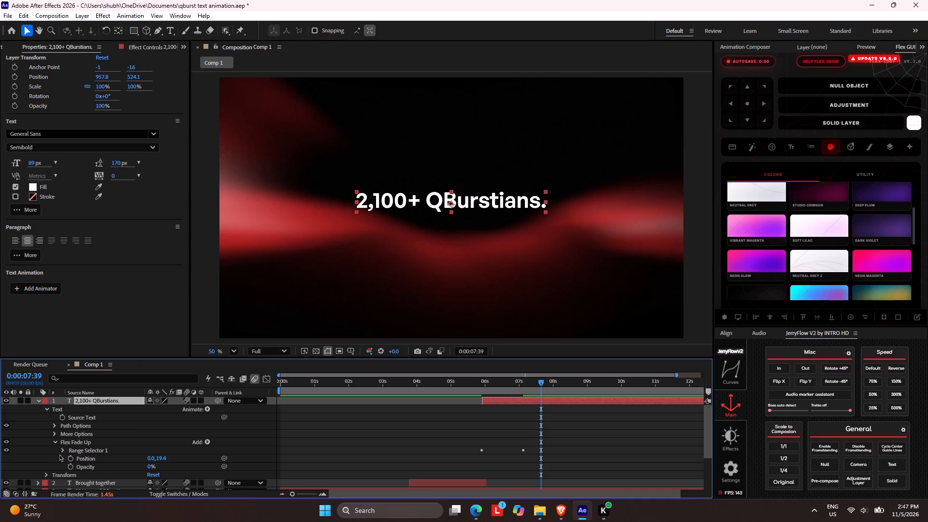
left_click(45, 476)
scroll(110, 447, "down", 2)
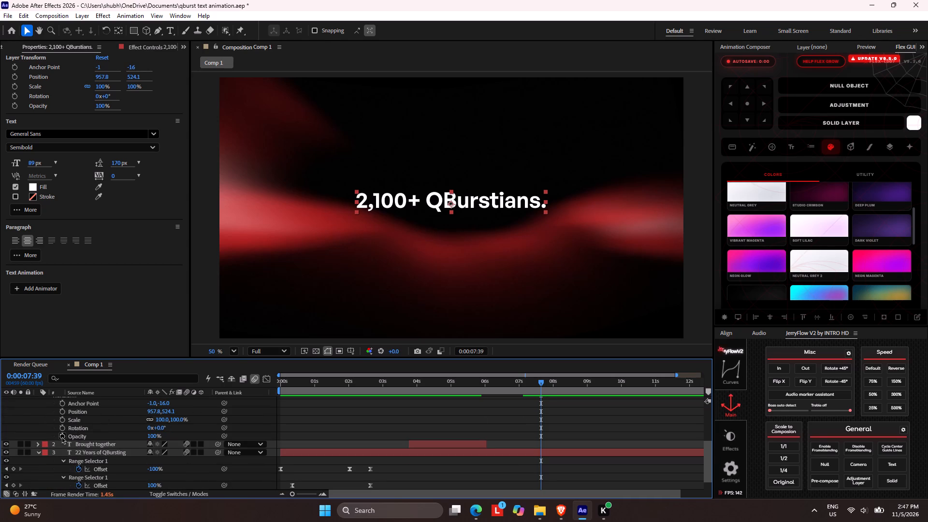
left_click(59, 435)
left_click_drag(540, 379, 531, 380)
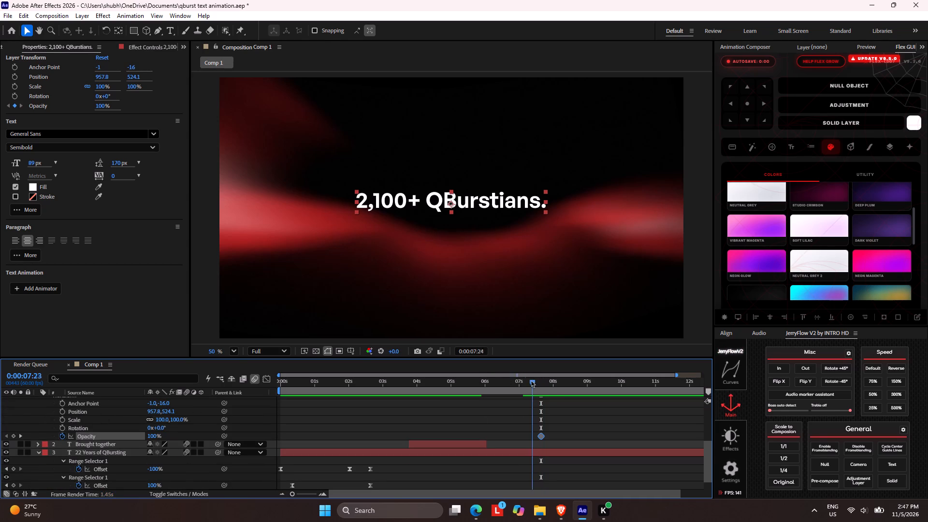
left_click_drag(531, 380, 522, 373)
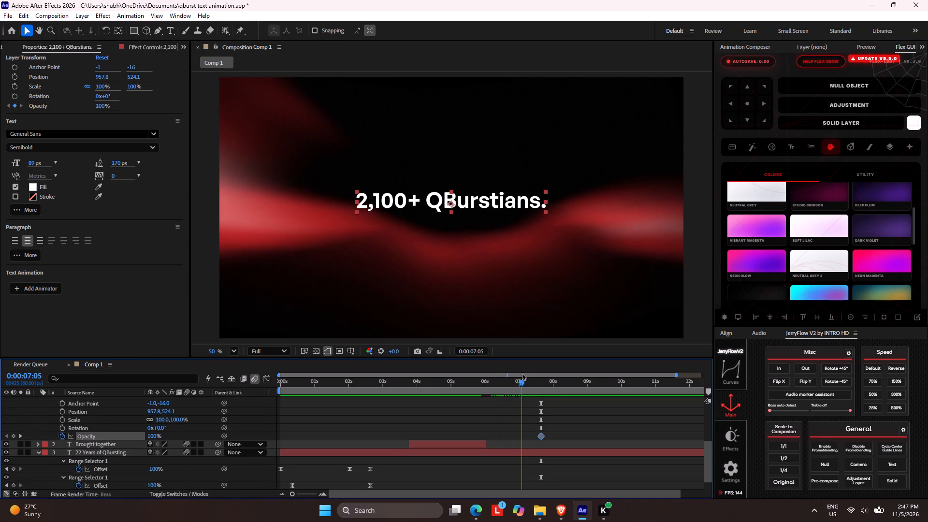
left_click_drag(522, 373, 525, 373)
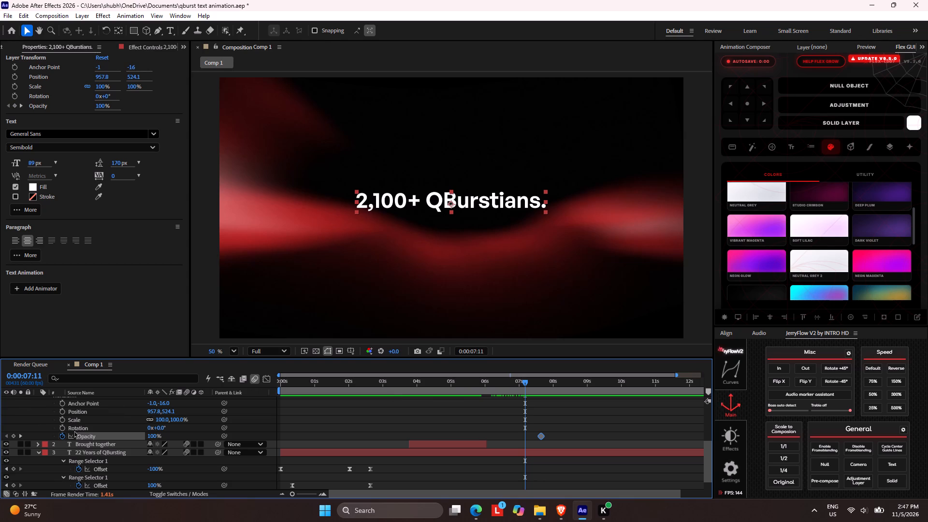
left_click(524, 382)
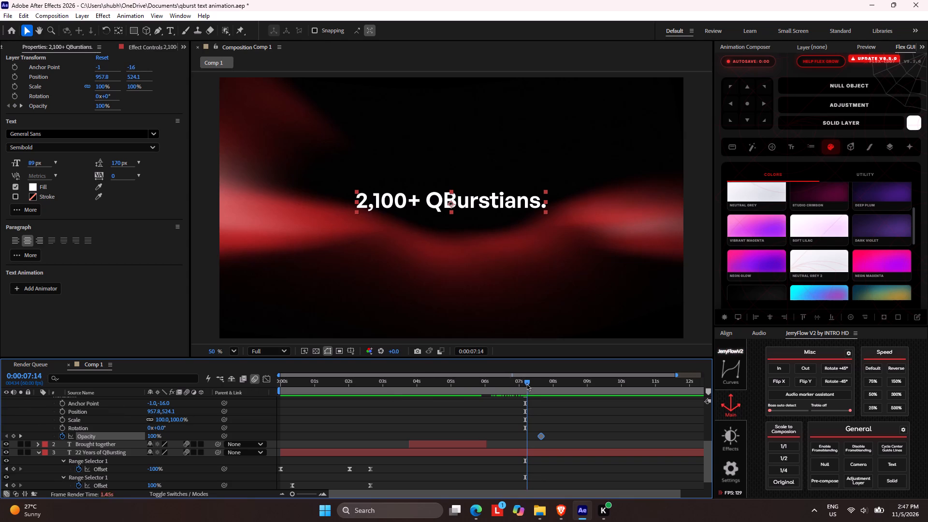
left_click(13, 436)
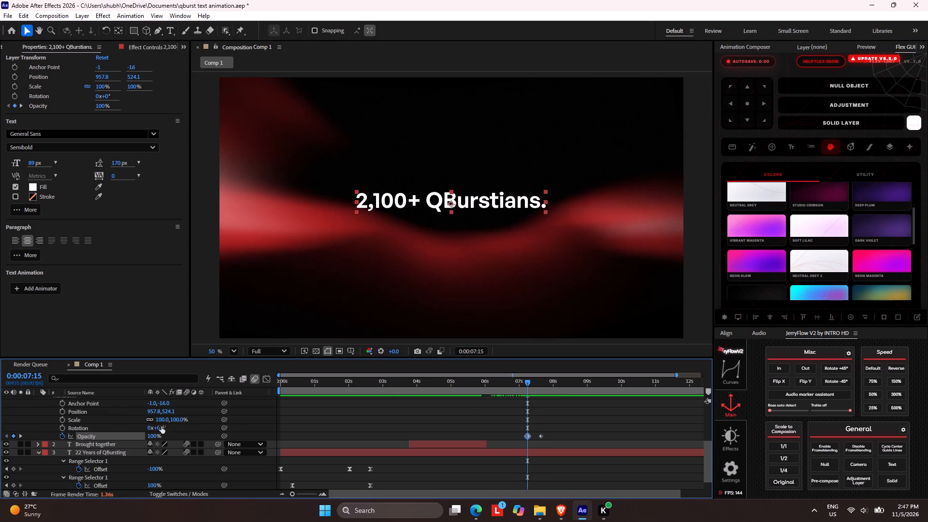
left_click(20, 435)
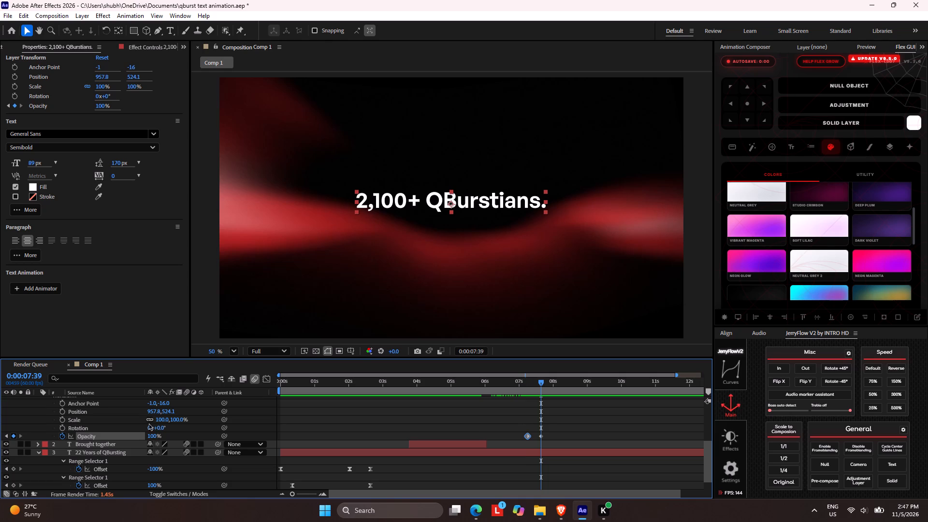
left_click_drag(150, 437, 65, 443)
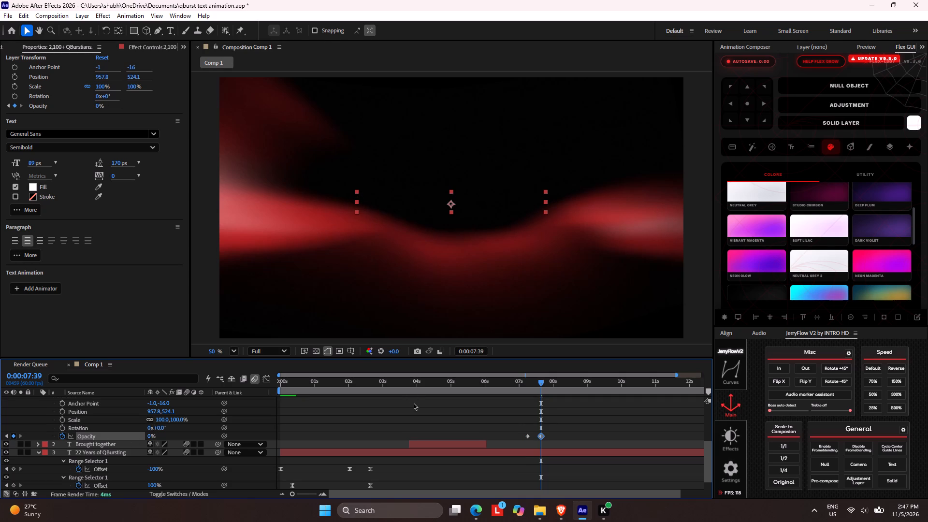
Move the 0% opacity keyframe of "2,100+ QBurstians." slightly earlier to shorten the fade-out.
left_click_drag(529, 385, 514, 380)
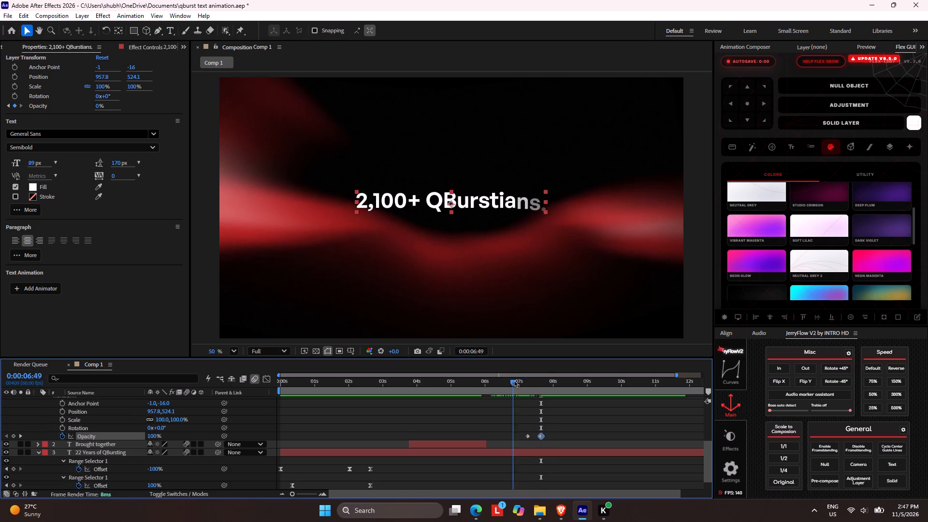
left_click_drag(514, 380, 545, 380)
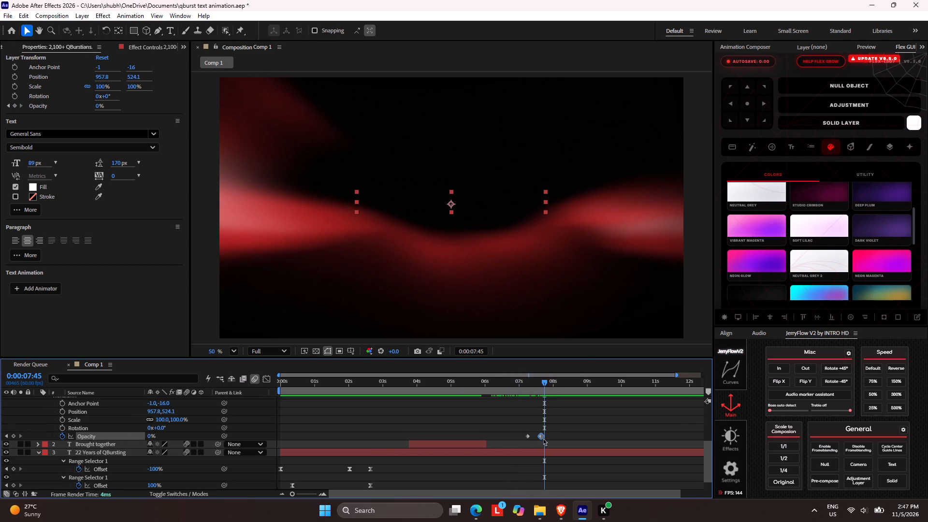
left_click(542, 438)
Review the transitions from "with Pride!" through "Brought together" to the end of the "2,100+ QBurstians." fade-out.
left_click_drag(525, 386, 374, 390)
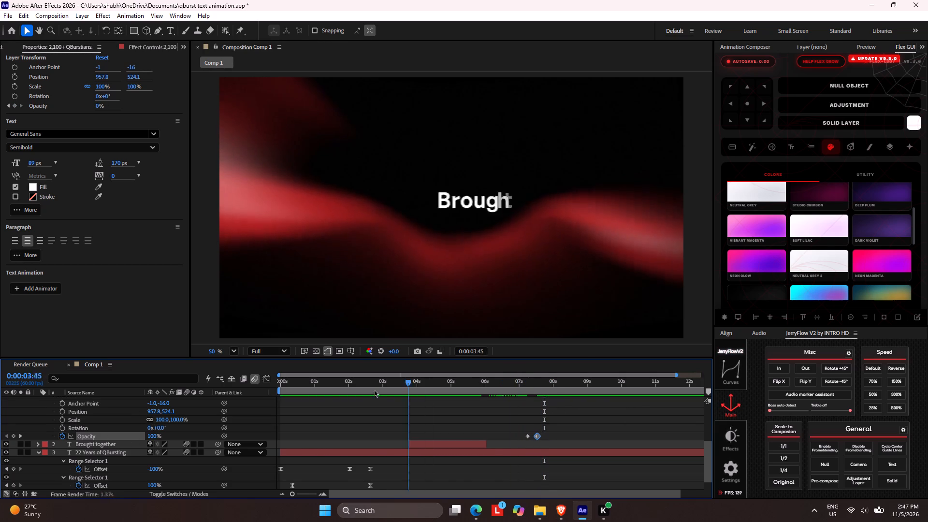
left_click_drag(374, 390, 373, 407)
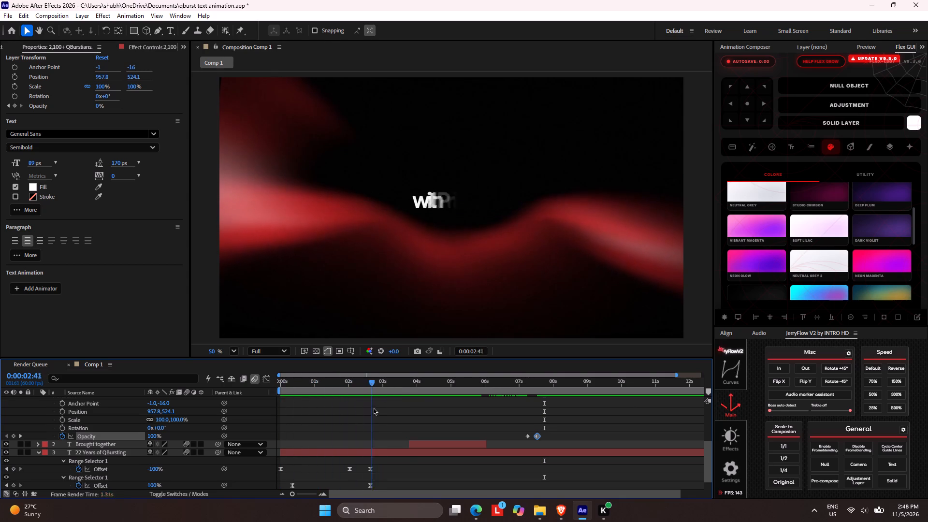
left_click_drag(373, 407, 444, 420)
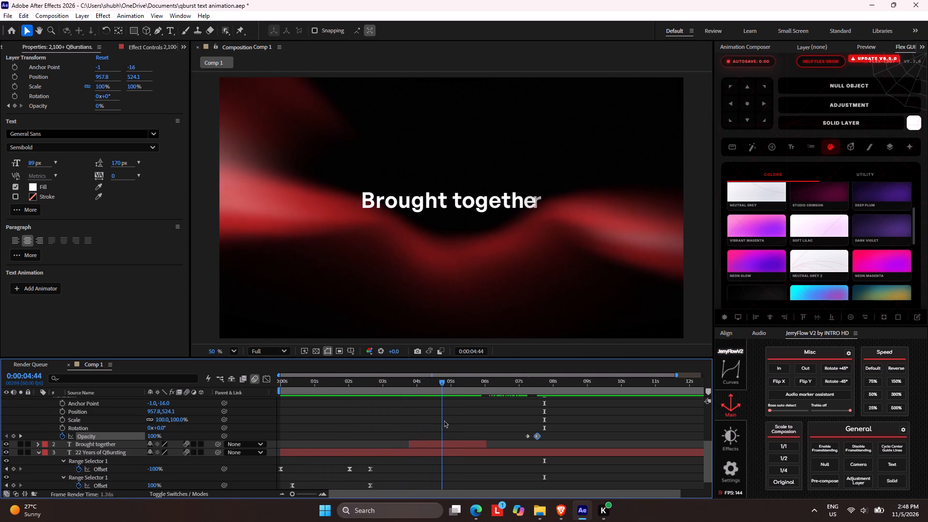
left_click_drag(444, 420, 455, 420)
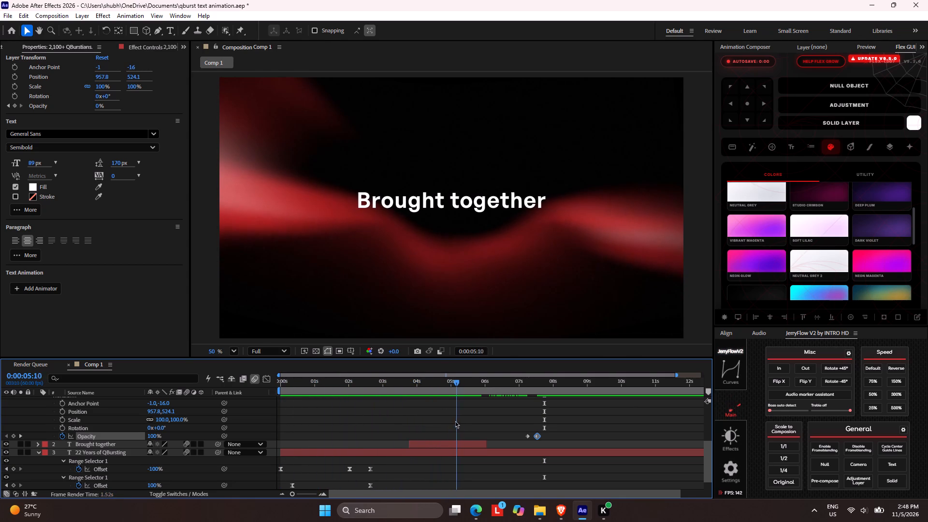
left_click_drag(455, 420, 452, 419)
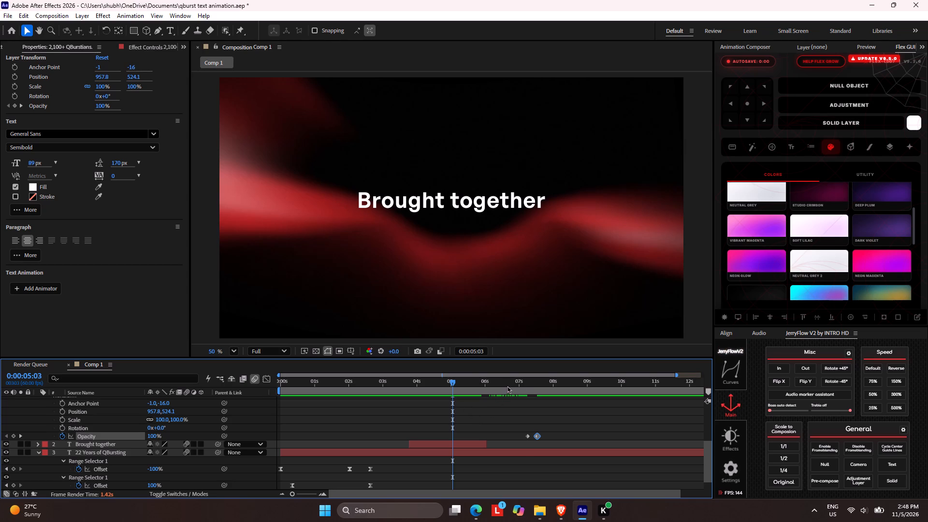
left_click_drag(521, 388, 545, 386)
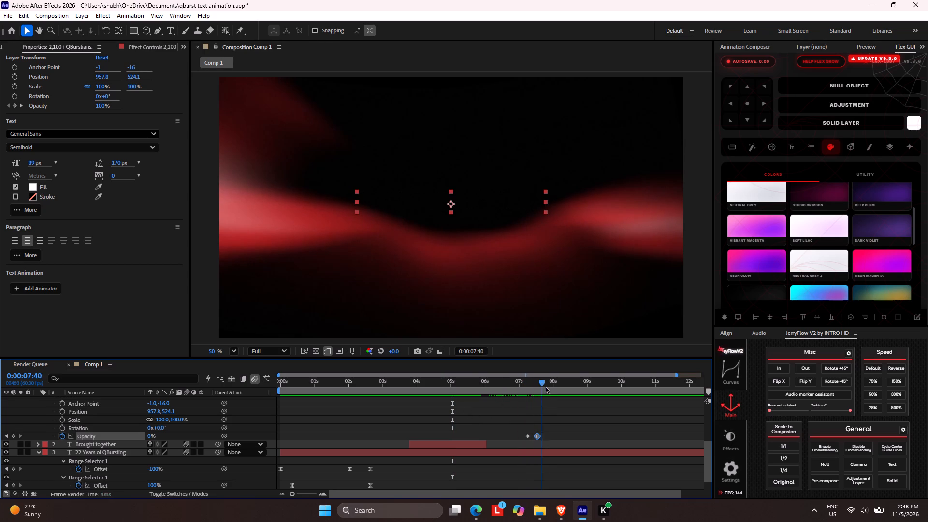
left_click_drag(545, 386, 541, 386)
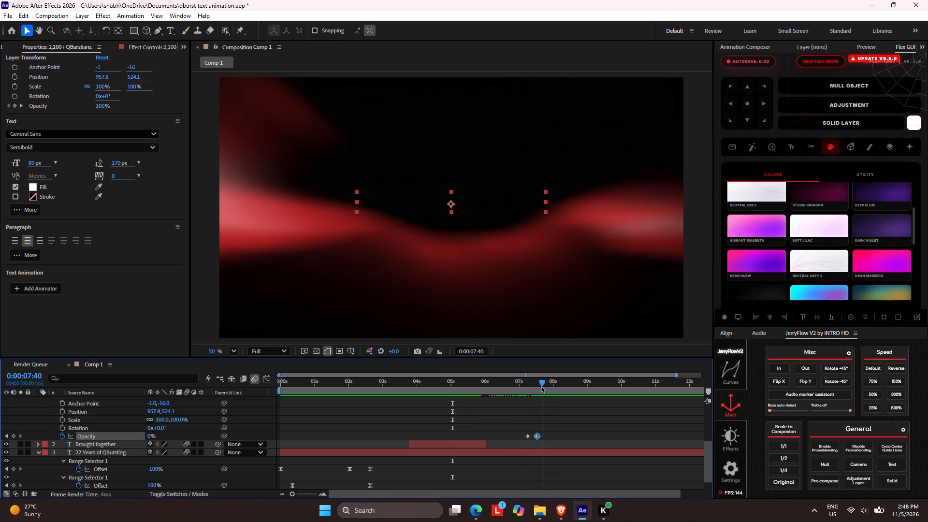
left_click_drag(541, 386, 541, 386)
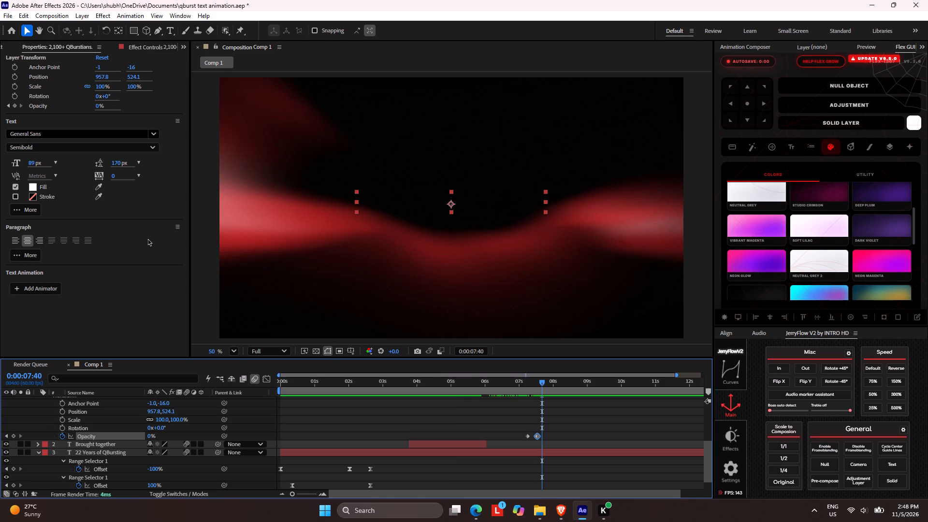
Set the Comp 1 duration to 0:00:07:40 in the composition settings.
right_click(92, 365)
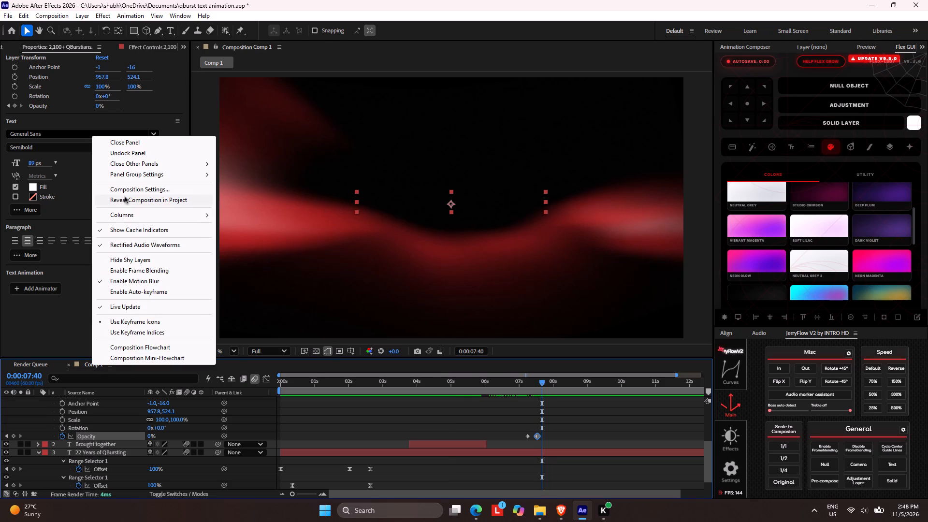
left_click(128, 188)
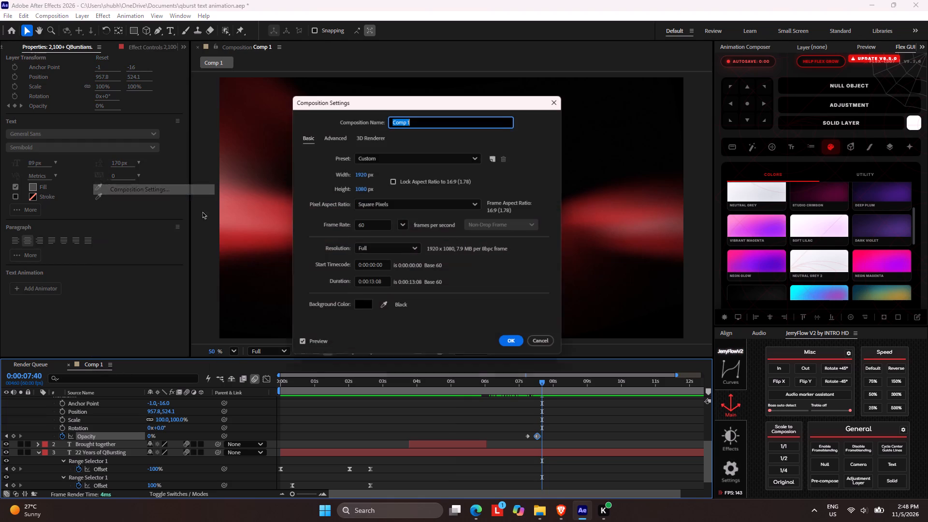
left_click(373, 287)
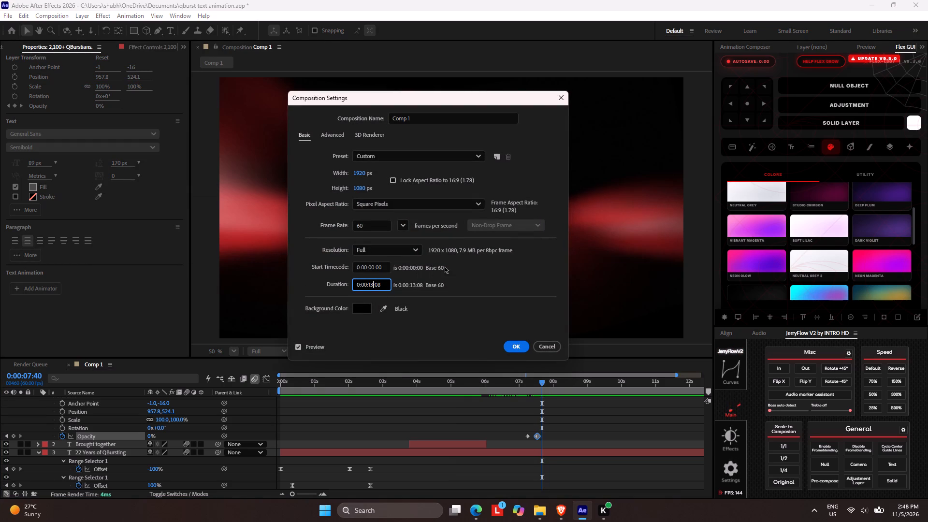
key("BackSpace")
key("BackSpace")
type("07")
left_click(385, 287)
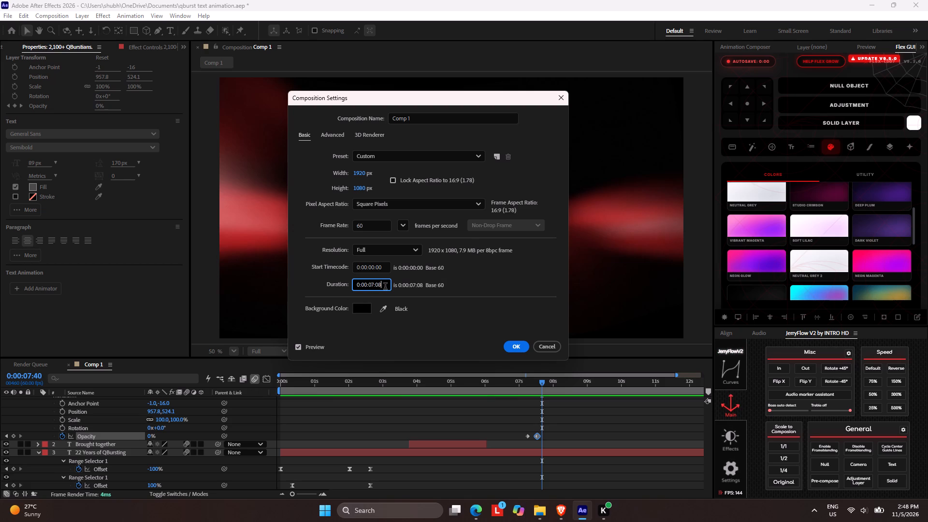
key("BackSpace")
key("BackSpace")
type("40")
left_click(445, 273)
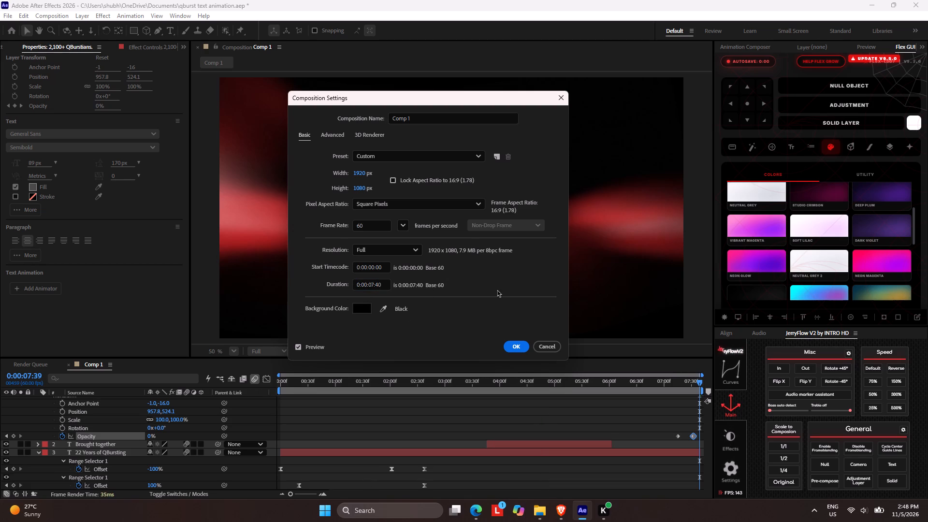
left_click(515, 351)
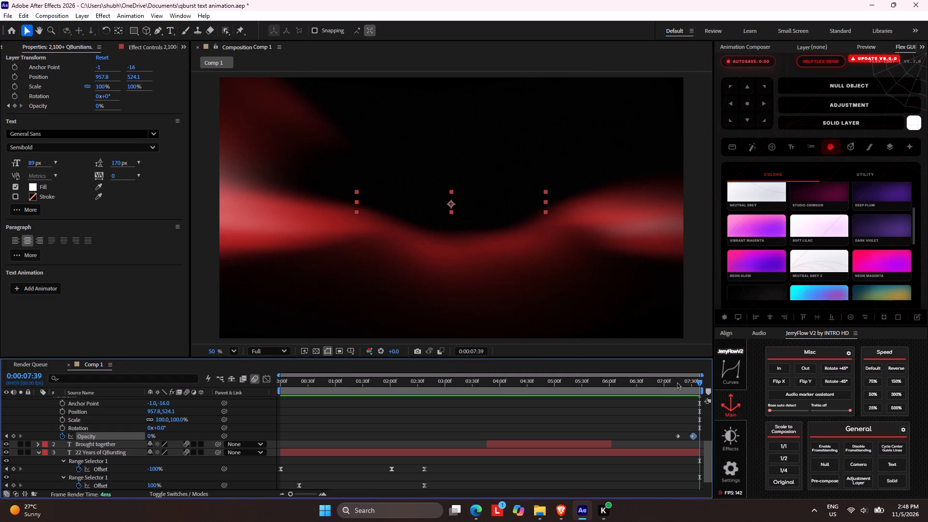
Apply Easy Ease to both opacity keyframes of the "2,100+ QBurstians." layer and preview the fade-out.
left_click_drag(679, 379, 698, 392)
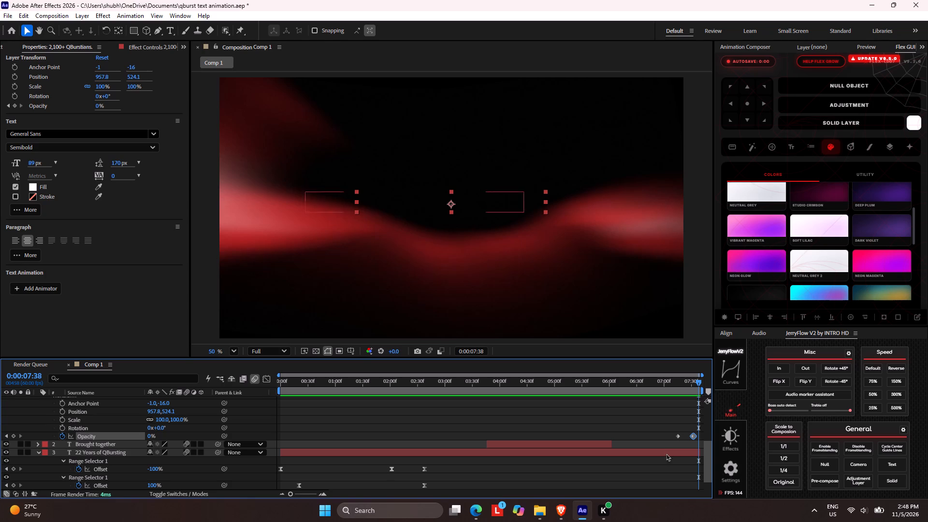
left_click_drag(670, 424, 699, 442)
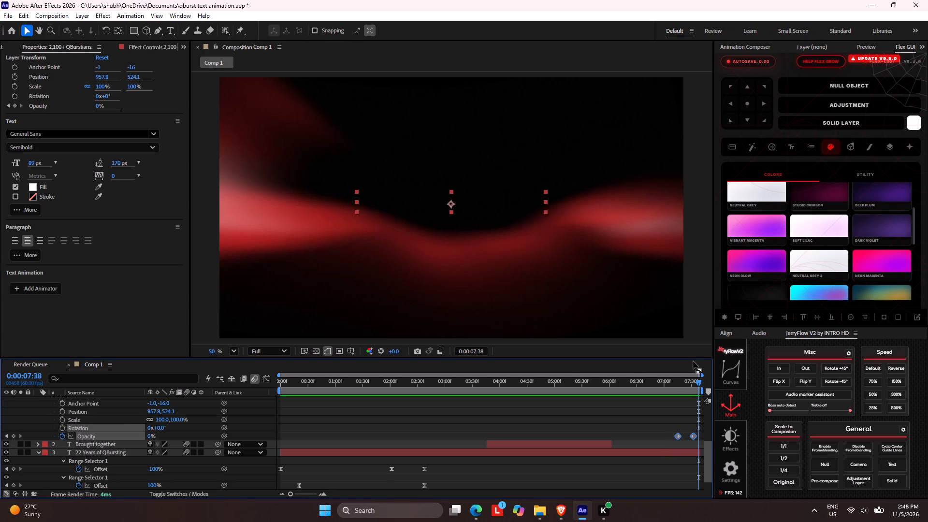
key("F9")
left_click_drag(689, 379, 681, 382)
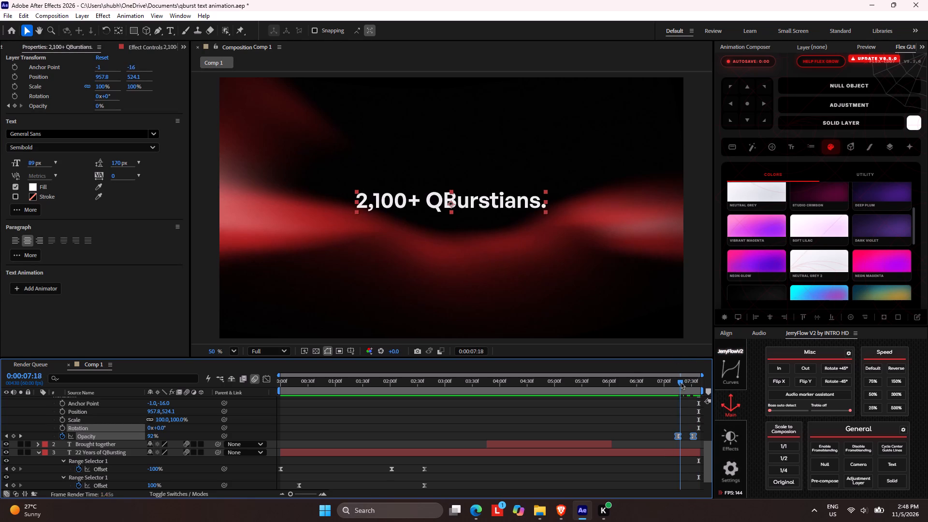
left_click_drag(681, 382, 683, 393)
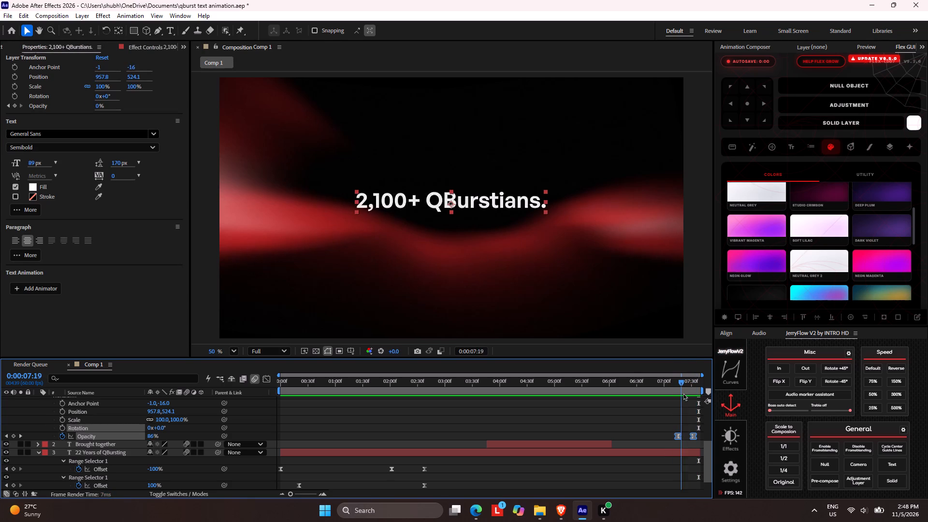
left_click_drag(683, 393, 687, 395)
Collapse the expanded properties of the "2,100+ QBurstians." layer.
scroll(179, 432, "up", 5)
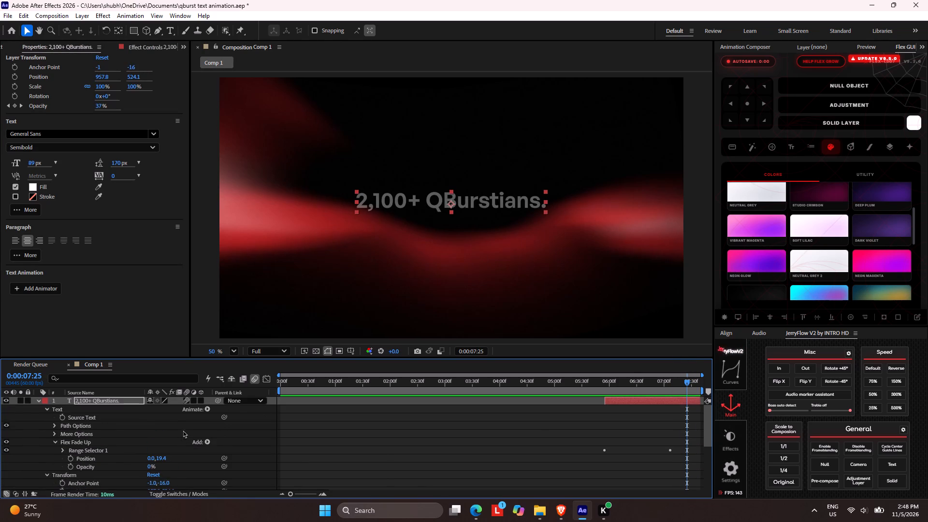
scroll(183, 430, "up", 2)
left_click(39, 399)
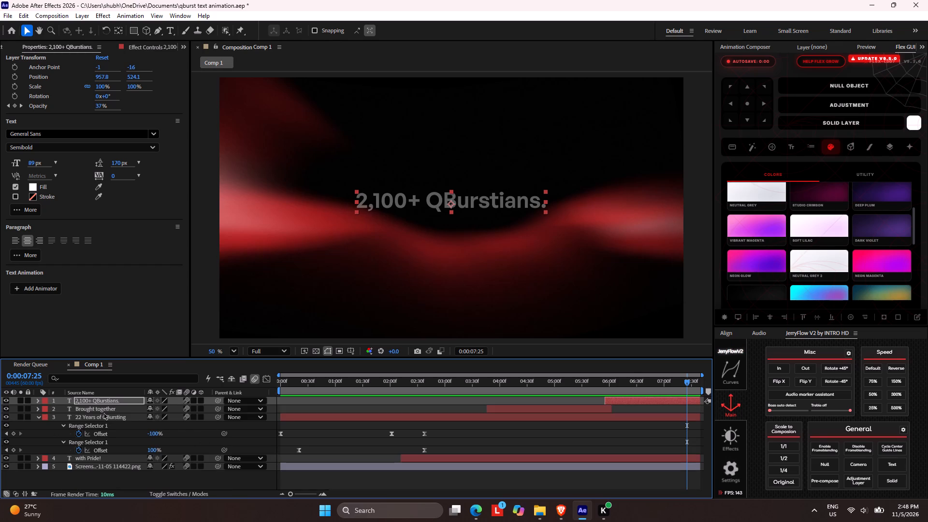
Preview the "with Pride!" text in the section before "Brought together" appears.
left_click_drag(469, 380, 457, 380)
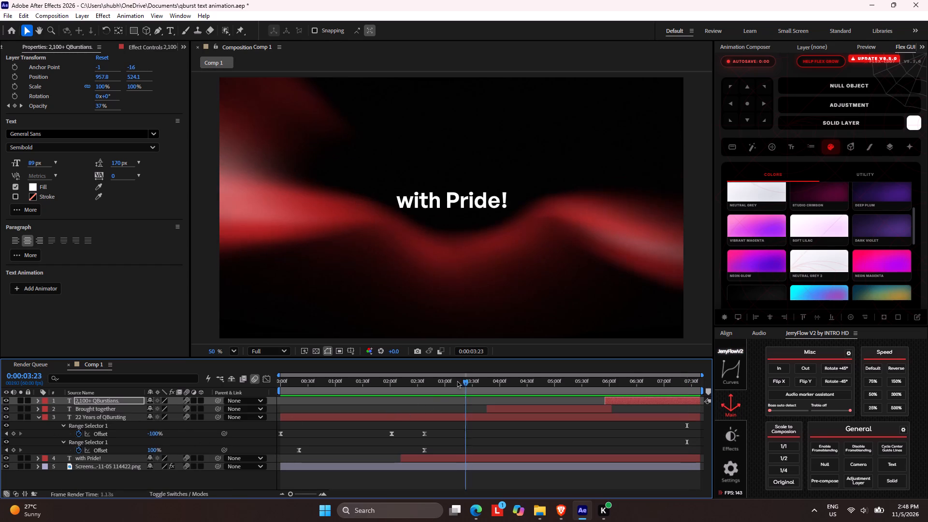
Return to the start of the timeline, add Comp 1 to the render queue, and render it as the H.264 file Comp 1.mp4.
left_click_drag(457, 380, 242, 412)
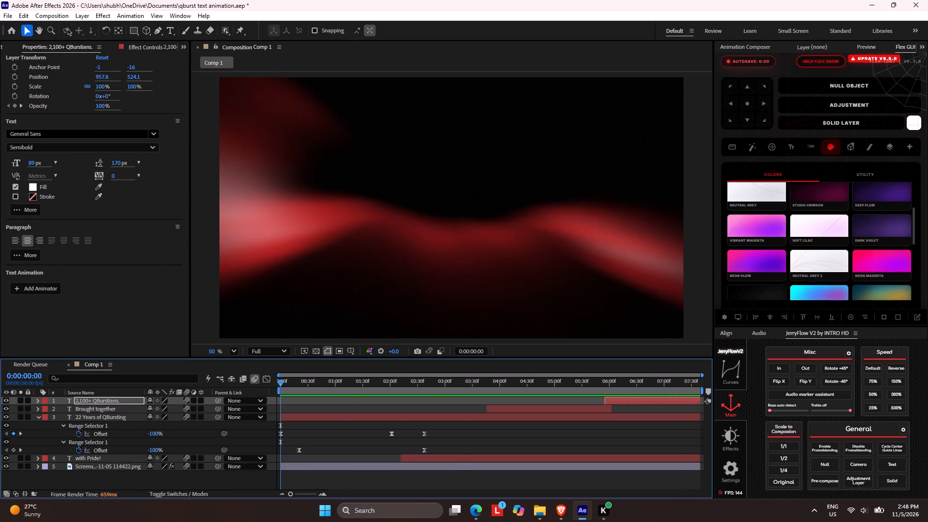
key("ctrl+m")
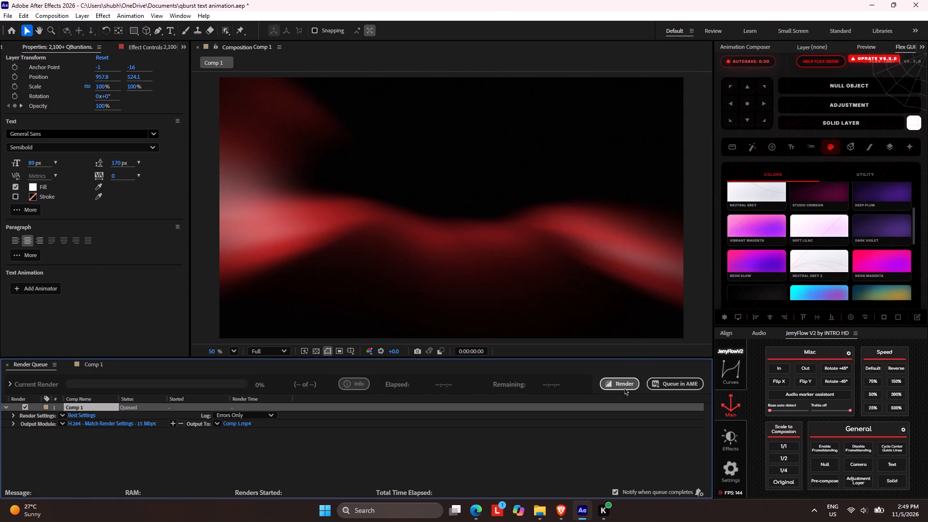
left_click(626, 388)
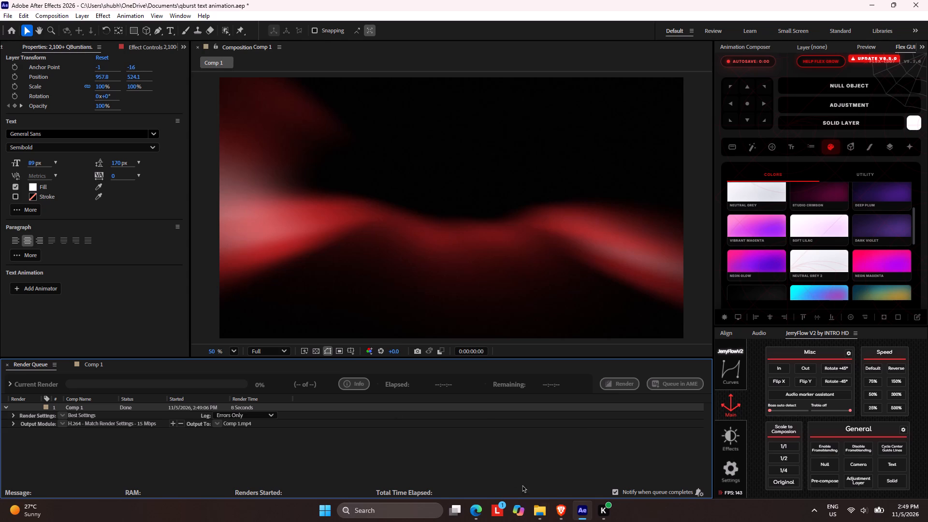
Switch to File Explorer and on to the Brave browser.
left_click(540, 521)
left_click(556, 512)
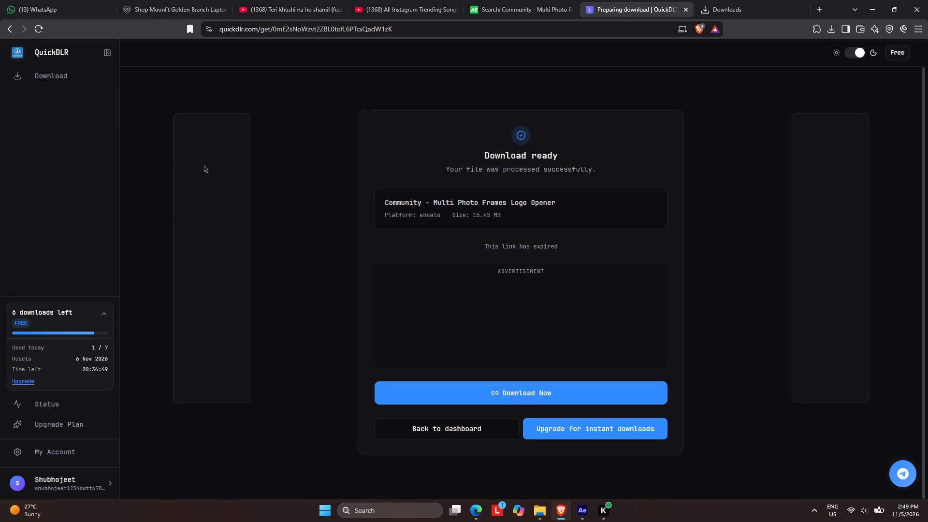